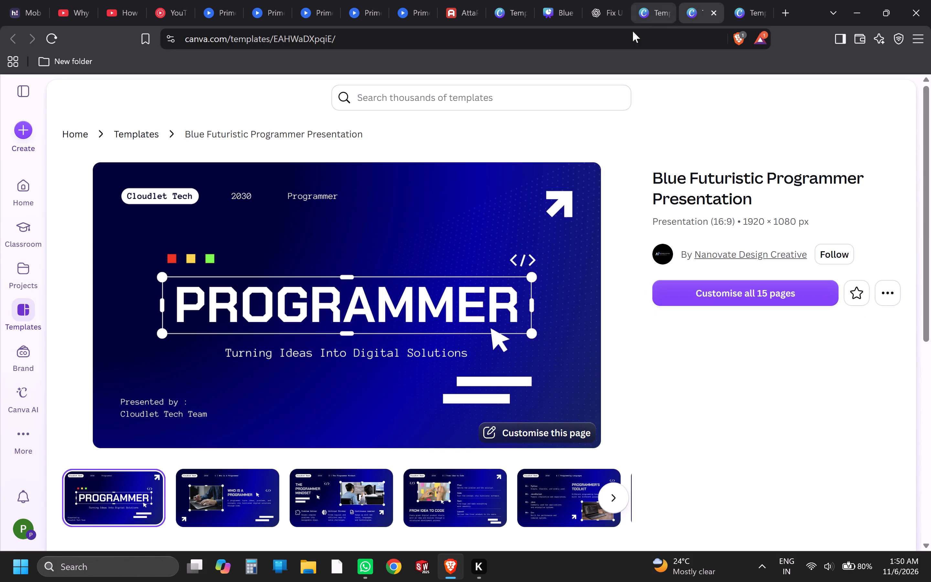
pyautogui.click(641, 3)
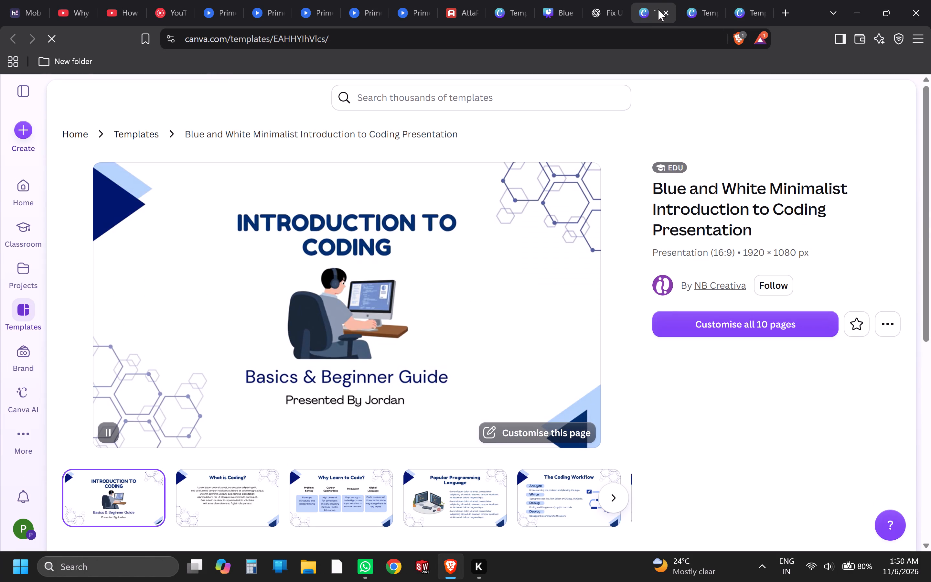
pyautogui.click(658, 10)
pyautogui.click(667, 14)
pyautogui.click(667, 14)
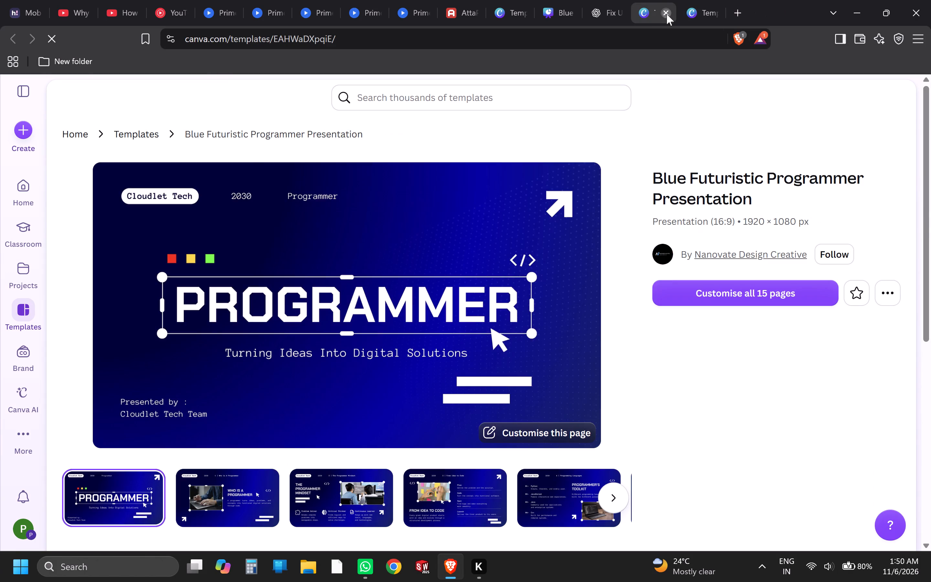
pyautogui.click(667, 14)
pyautogui.click(603, 6)
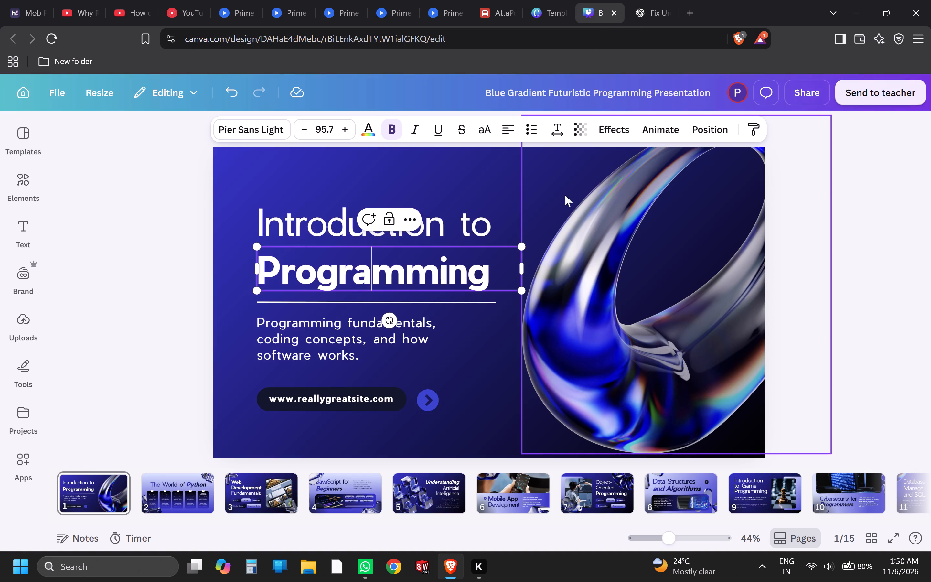
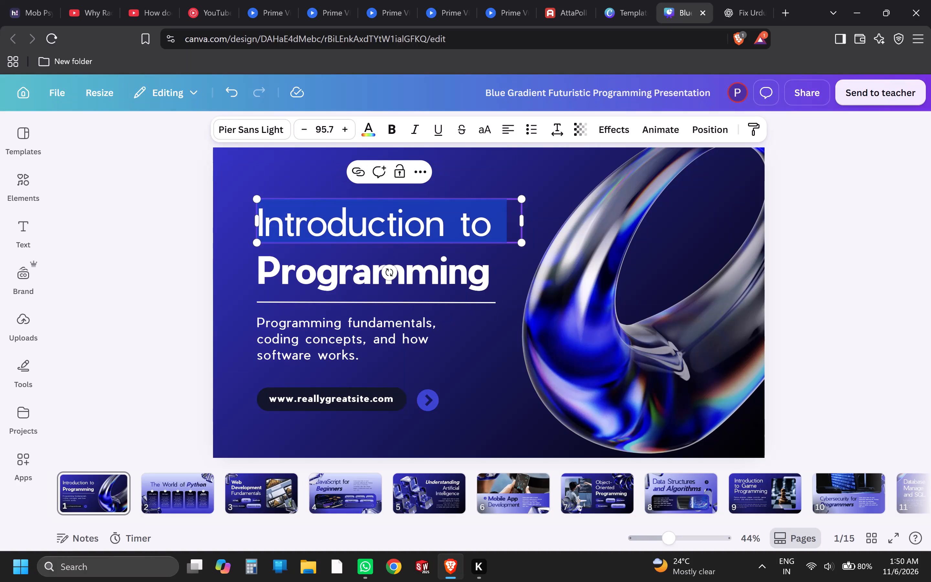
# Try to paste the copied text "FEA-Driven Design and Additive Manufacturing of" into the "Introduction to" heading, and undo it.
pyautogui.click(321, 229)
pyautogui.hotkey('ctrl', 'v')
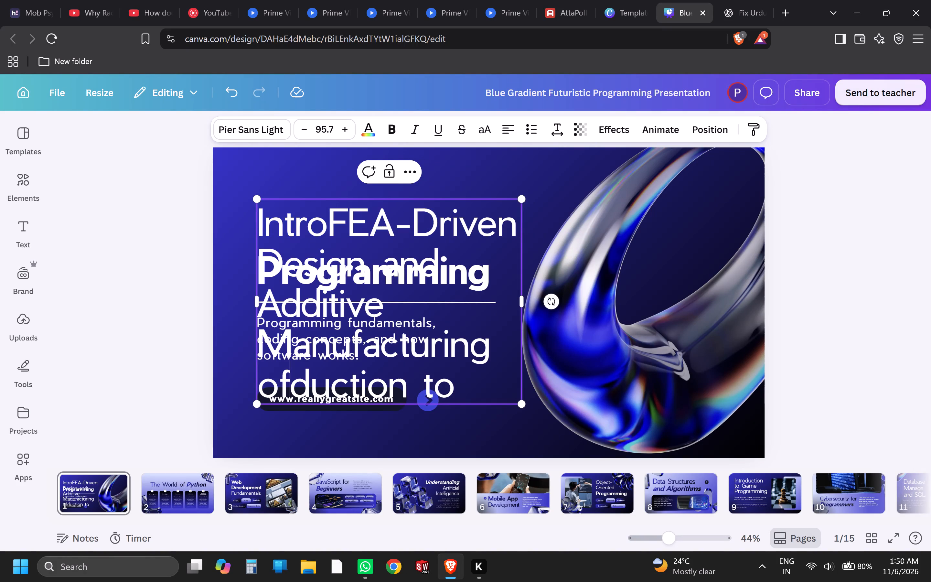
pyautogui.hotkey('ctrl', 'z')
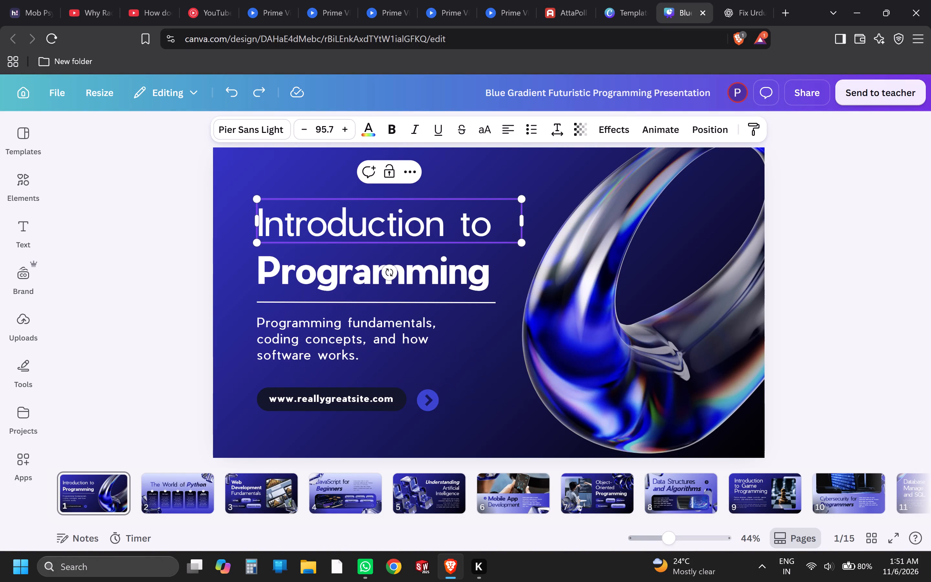
# Paste "FEA-Driven Design and Additive Manufacturing of" into the "Introduction to" heading, scaled down to about font size 39.7 in a wider text box.
pyautogui.click(377, 227)
pyautogui.hotkey('ctrl', 'v')
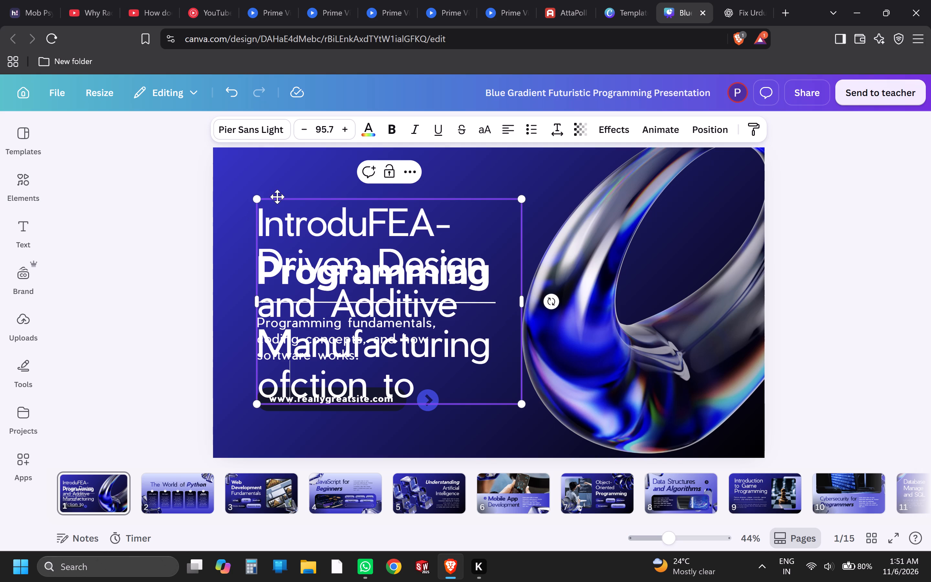
pyautogui.moveTo(277, 197); pyautogui.dragTo(282, 168)
pyautogui.moveTo(259, 170); pyautogui.dragTo(289, 202)
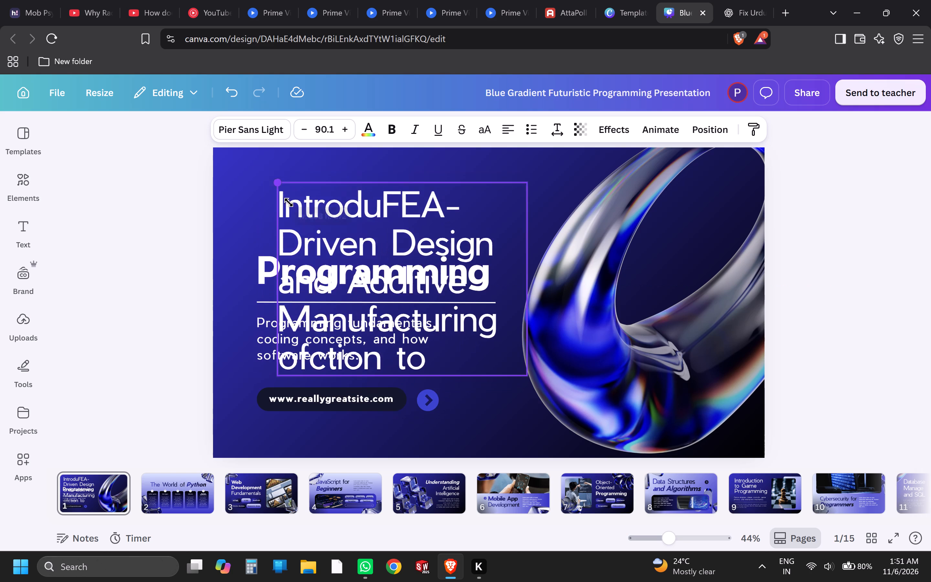
pyautogui.moveTo(289, 202); pyautogui.dragTo(409, 294)
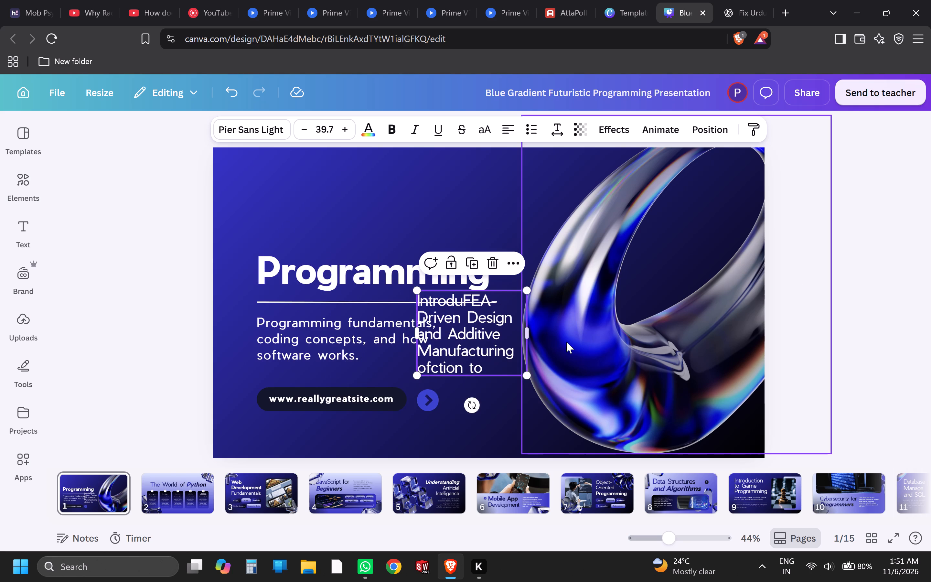
pyautogui.moveTo(528, 333); pyautogui.dragTo(613, 334)
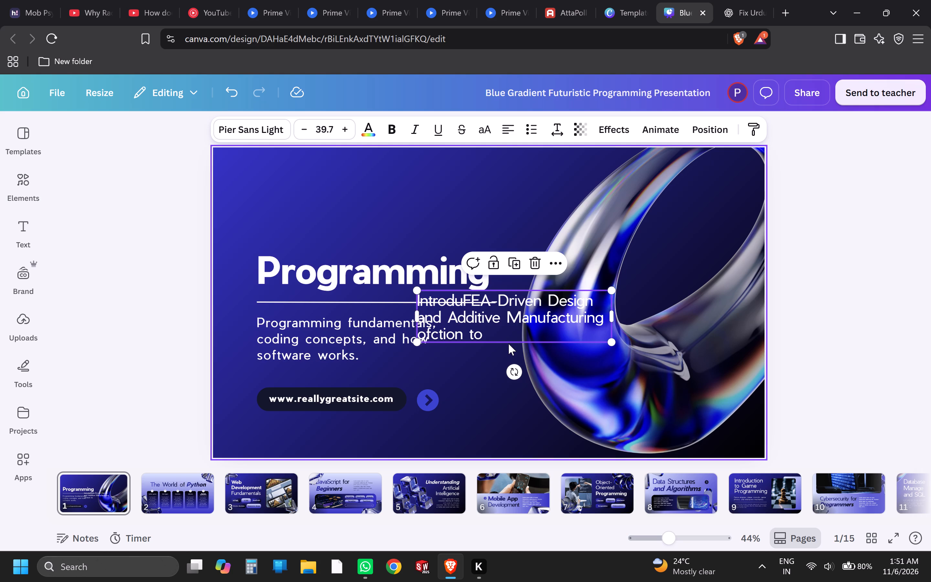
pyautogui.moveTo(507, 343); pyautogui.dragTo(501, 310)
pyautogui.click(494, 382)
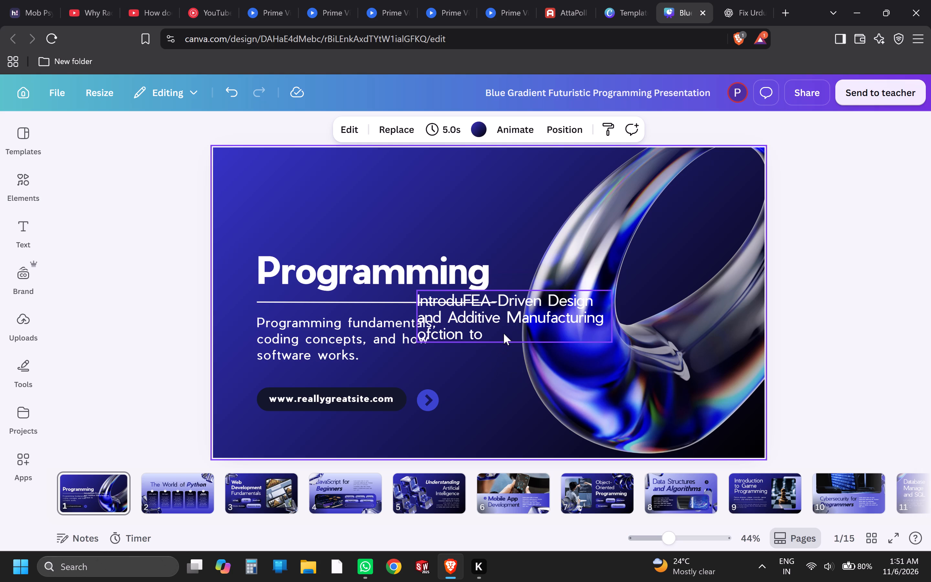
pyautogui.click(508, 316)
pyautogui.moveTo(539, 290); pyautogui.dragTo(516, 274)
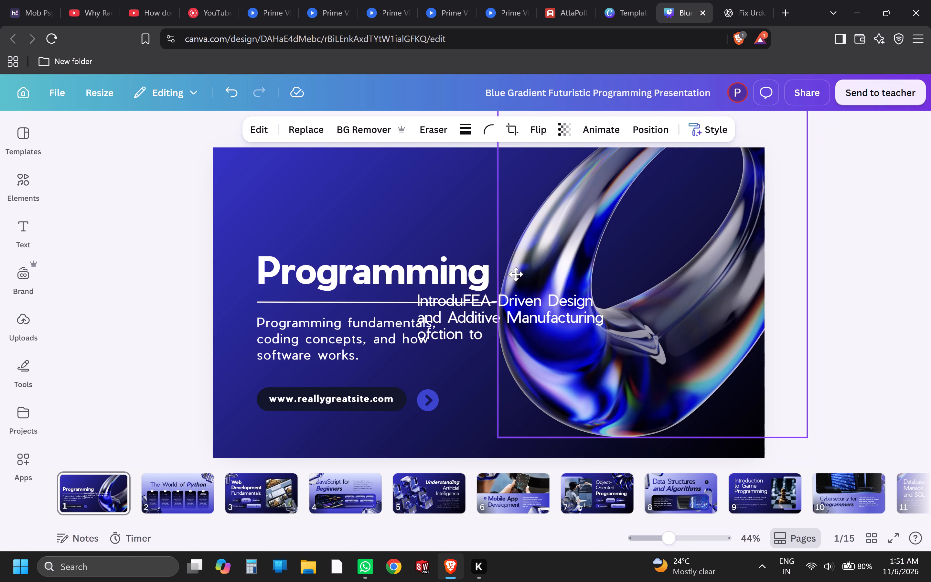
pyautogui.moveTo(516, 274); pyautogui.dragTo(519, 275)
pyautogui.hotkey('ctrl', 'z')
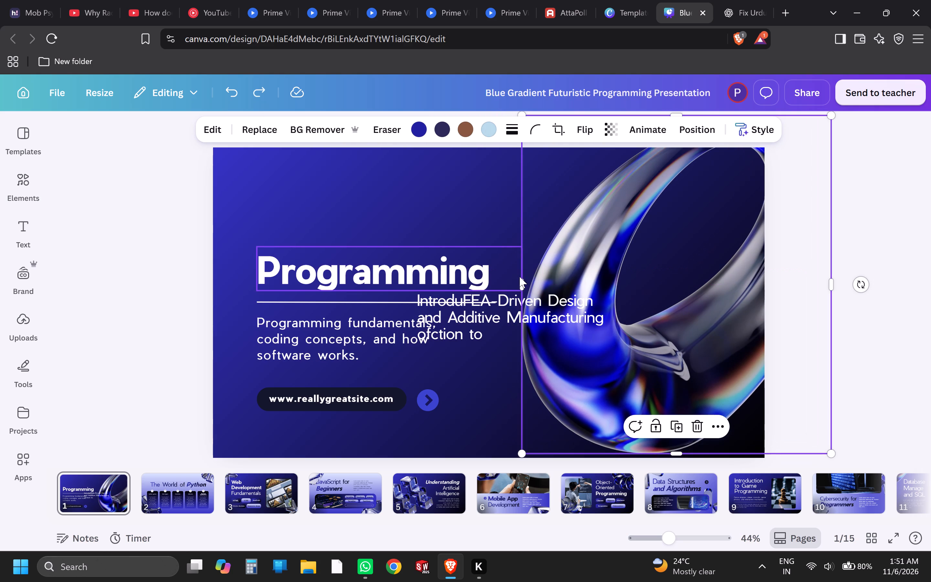
# Move the FEA-Driven Design heading above "Programming", lining up its left edge with the text below.
pyautogui.click(502, 319)
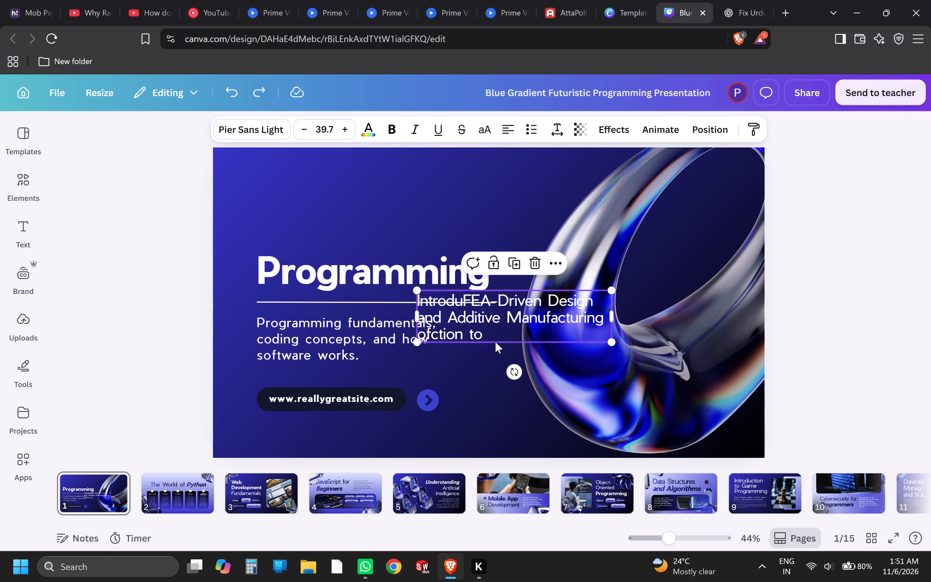
pyautogui.moveTo(495, 342); pyautogui.dragTo(330, 240)
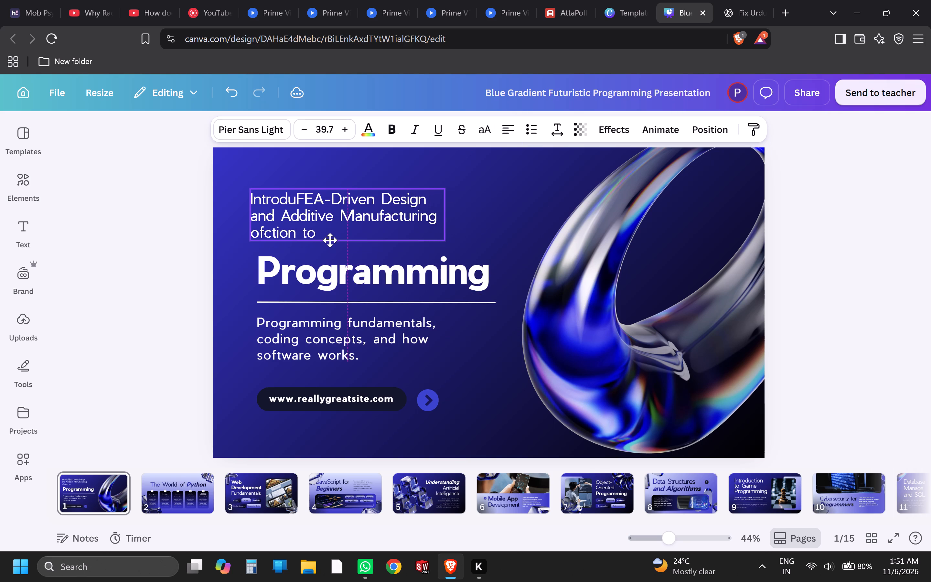
pyautogui.moveTo(330, 240); pyautogui.dragTo(334, 240)
pyautogui.click(492, 215)
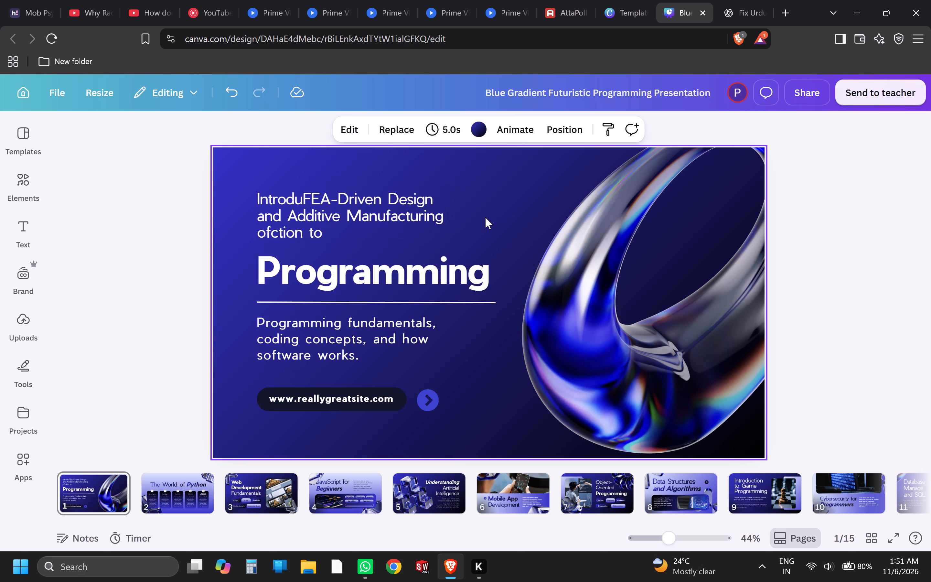
# Widen the FEA-Driven Design heading's text box so that its text wraps onto two lines.
pyautogui.click(433, 220)
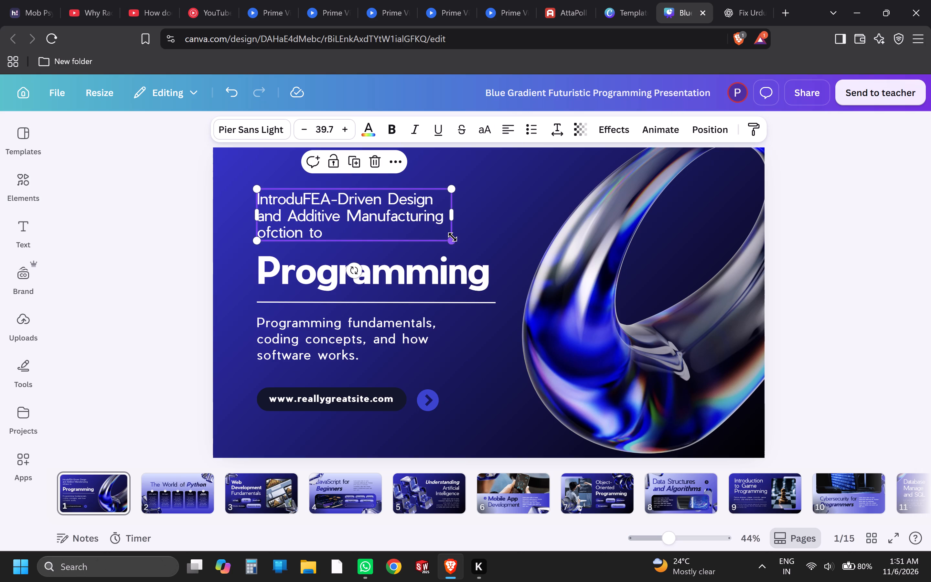
pyautogui.moveTo(452, 220); pyautogui.dragTo(508, 225)
pyautogui.click(387, 225)
pyautogui.click(388, 221)
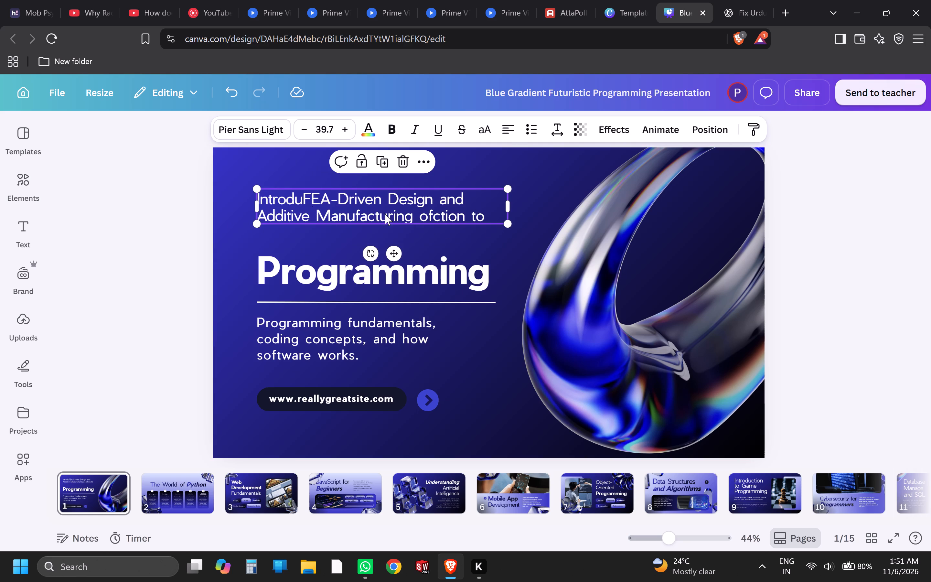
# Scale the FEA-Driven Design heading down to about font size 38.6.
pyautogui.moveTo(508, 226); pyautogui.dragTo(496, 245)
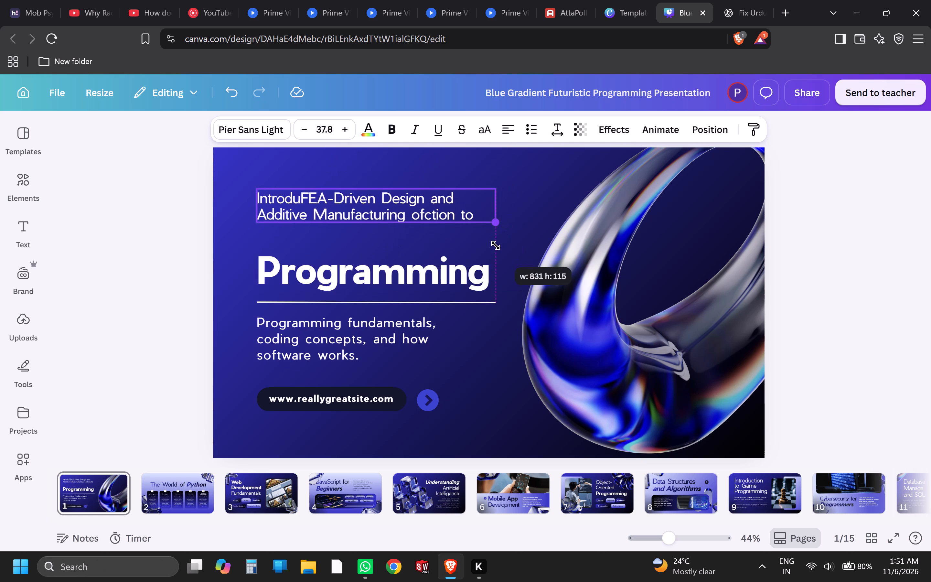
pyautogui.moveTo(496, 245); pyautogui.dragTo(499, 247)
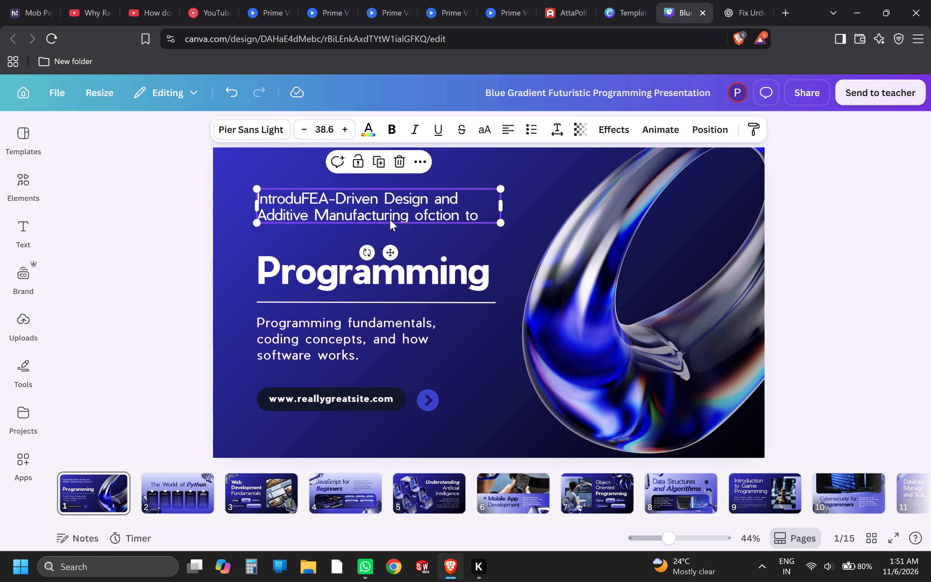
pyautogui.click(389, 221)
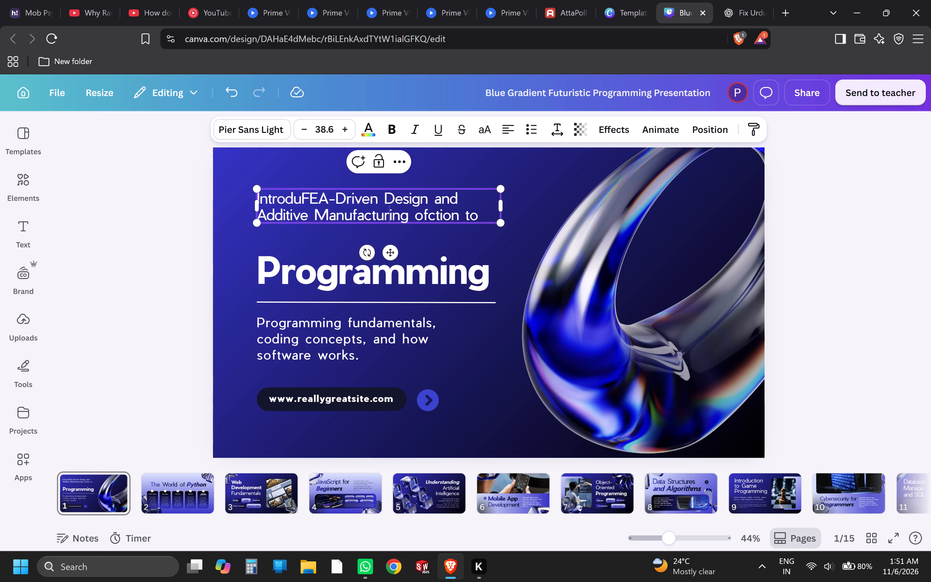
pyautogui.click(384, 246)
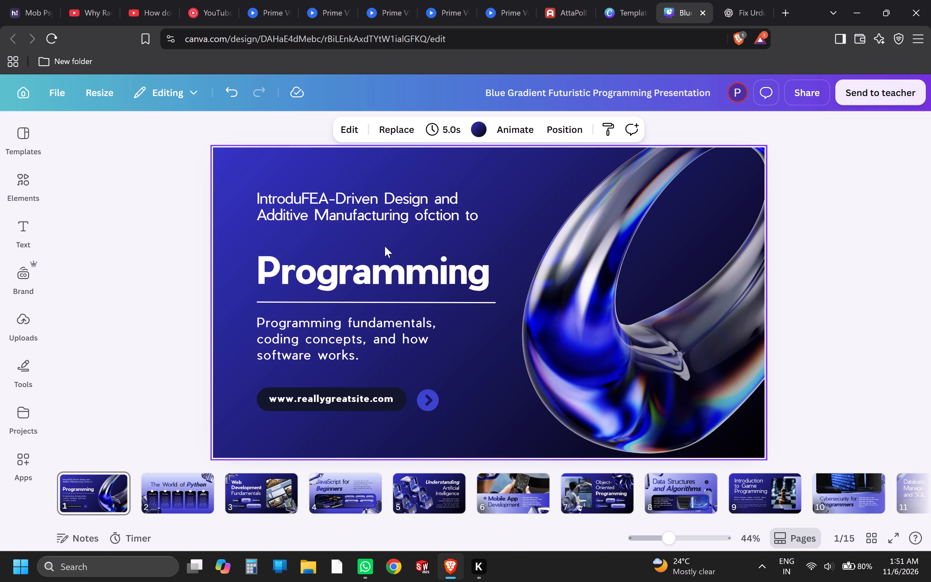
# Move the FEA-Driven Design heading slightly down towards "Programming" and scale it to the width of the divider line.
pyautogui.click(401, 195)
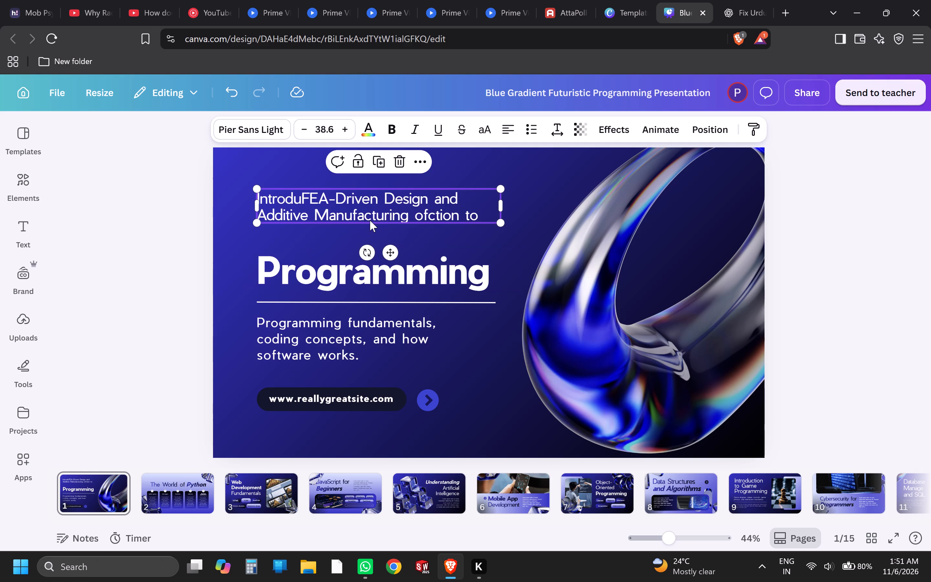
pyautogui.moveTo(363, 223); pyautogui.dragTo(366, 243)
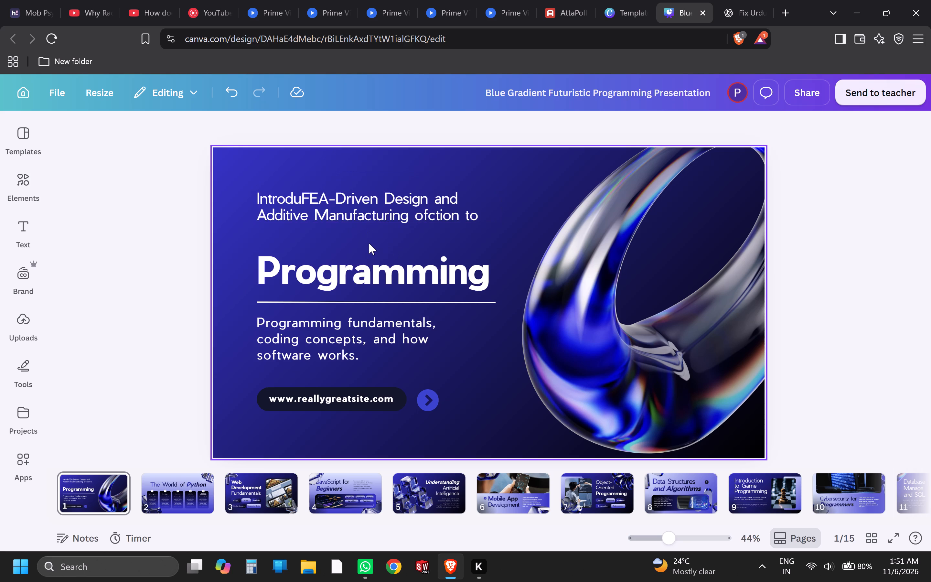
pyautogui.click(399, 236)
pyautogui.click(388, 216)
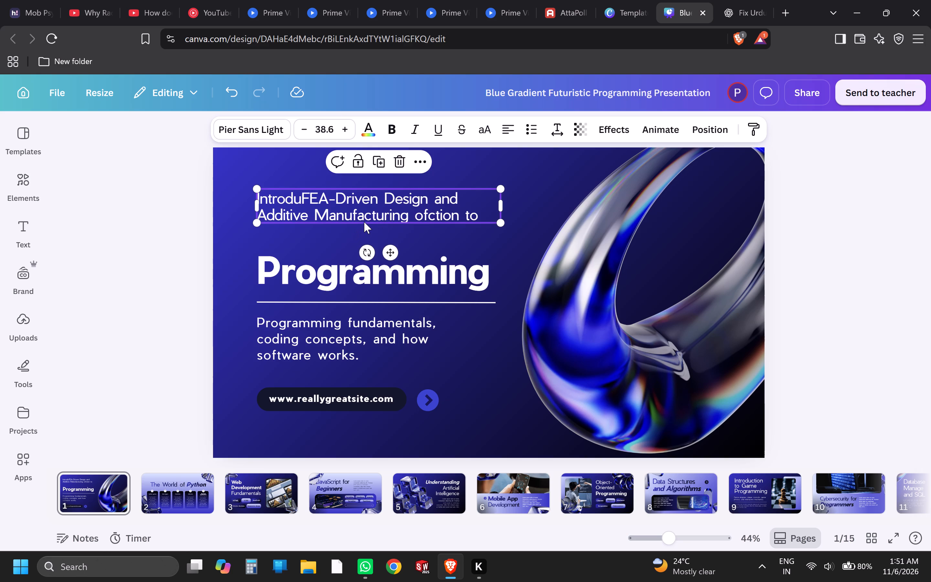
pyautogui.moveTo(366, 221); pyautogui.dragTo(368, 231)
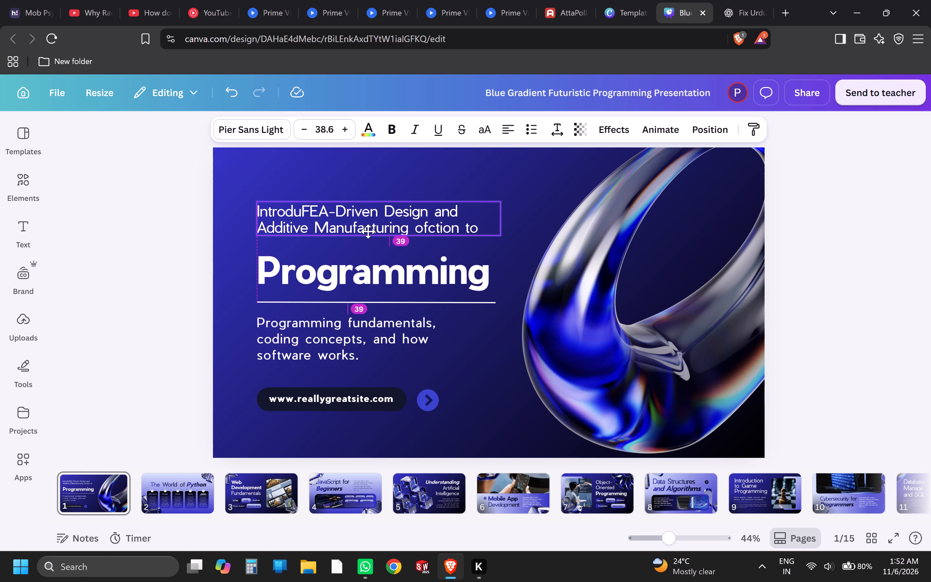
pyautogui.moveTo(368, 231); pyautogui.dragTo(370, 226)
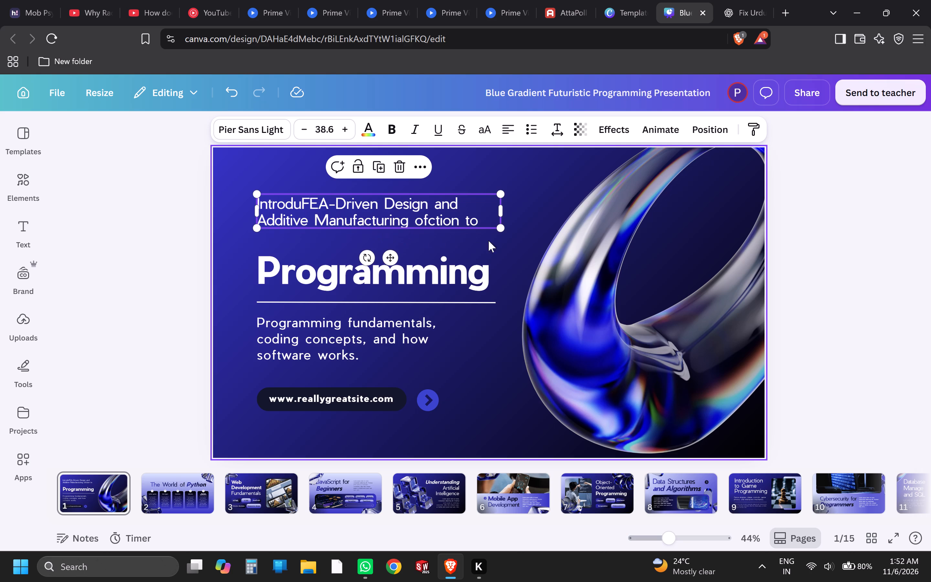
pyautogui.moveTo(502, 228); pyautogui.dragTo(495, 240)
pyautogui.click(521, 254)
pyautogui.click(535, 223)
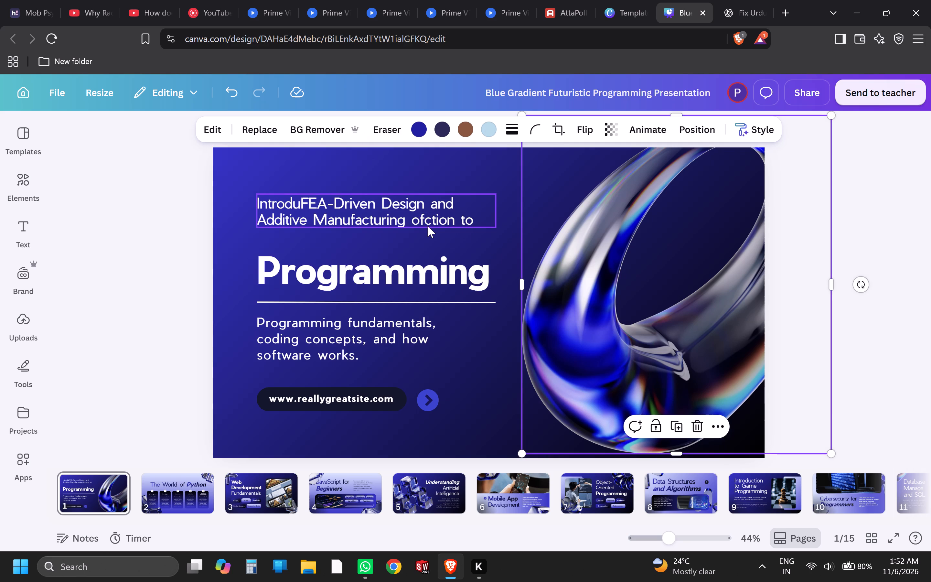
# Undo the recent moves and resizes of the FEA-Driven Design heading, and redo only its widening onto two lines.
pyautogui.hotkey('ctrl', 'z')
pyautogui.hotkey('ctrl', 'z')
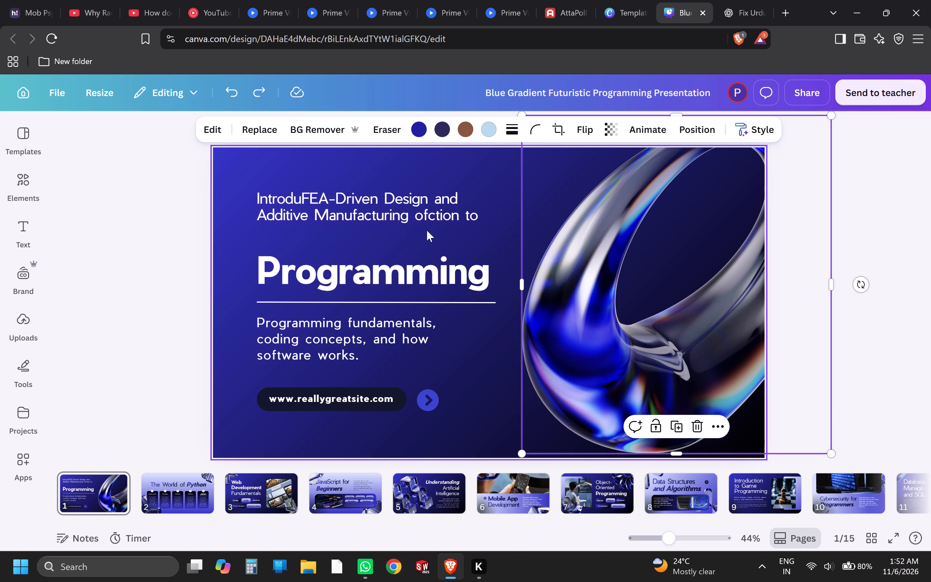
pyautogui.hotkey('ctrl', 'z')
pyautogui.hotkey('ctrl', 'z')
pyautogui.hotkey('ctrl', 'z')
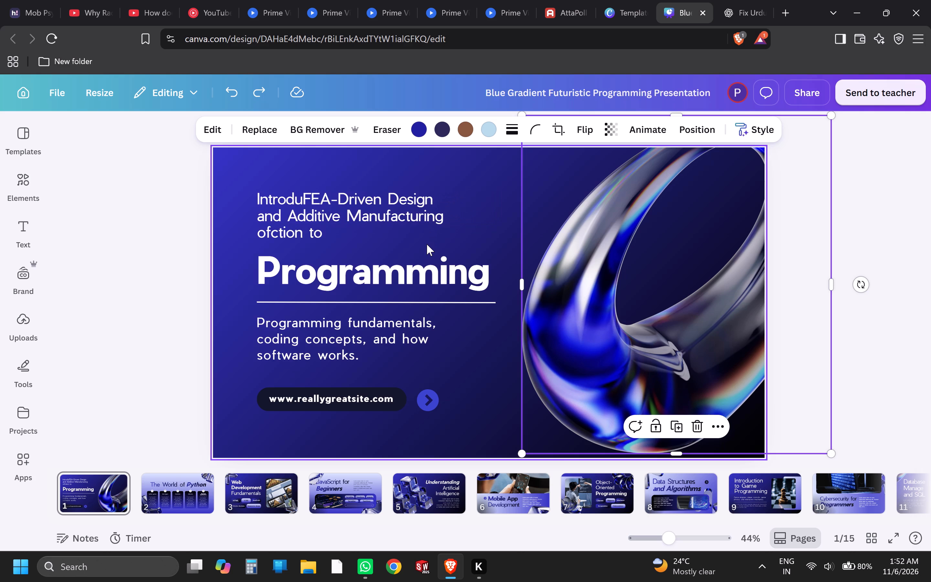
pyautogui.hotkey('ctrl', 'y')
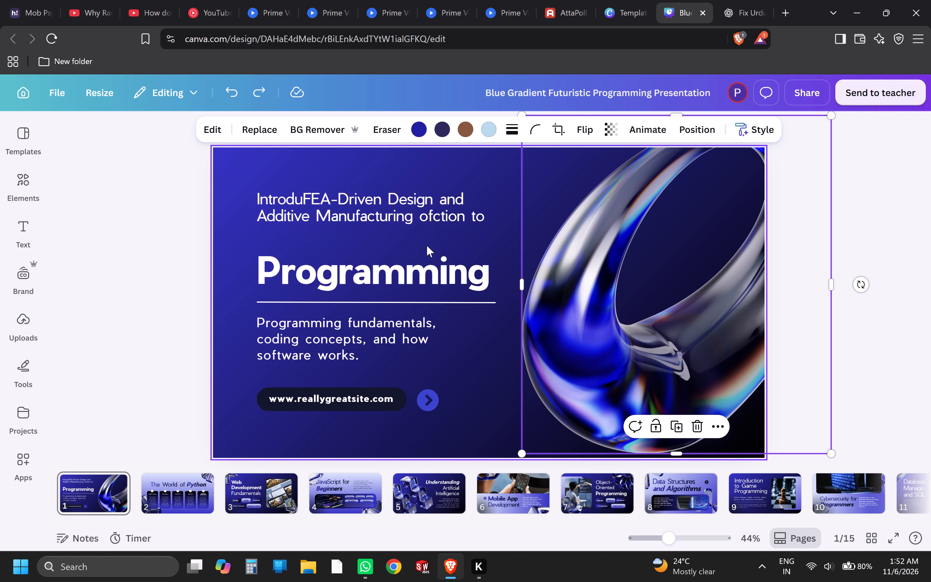
# Open a new browser tab.
pyautogui.hotkey('ctrl', 't')
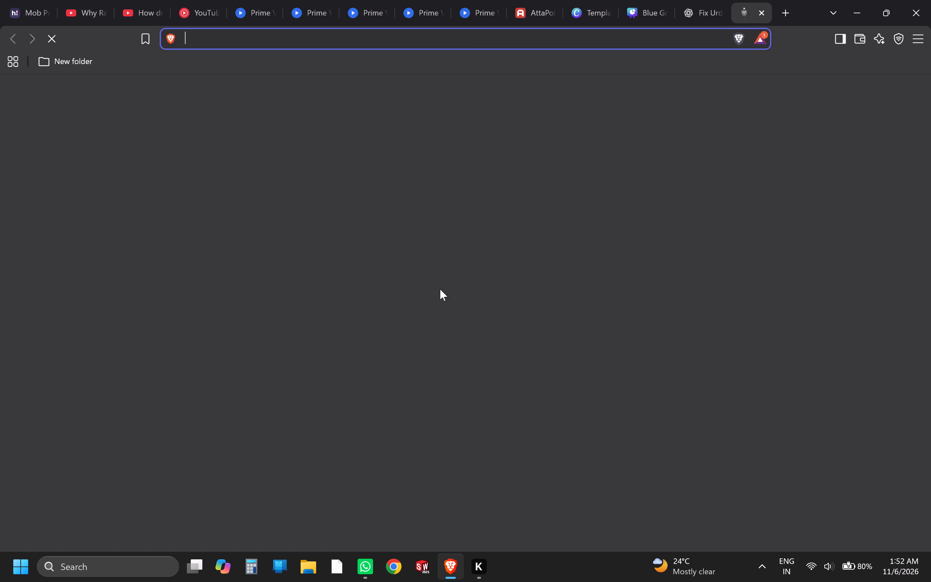
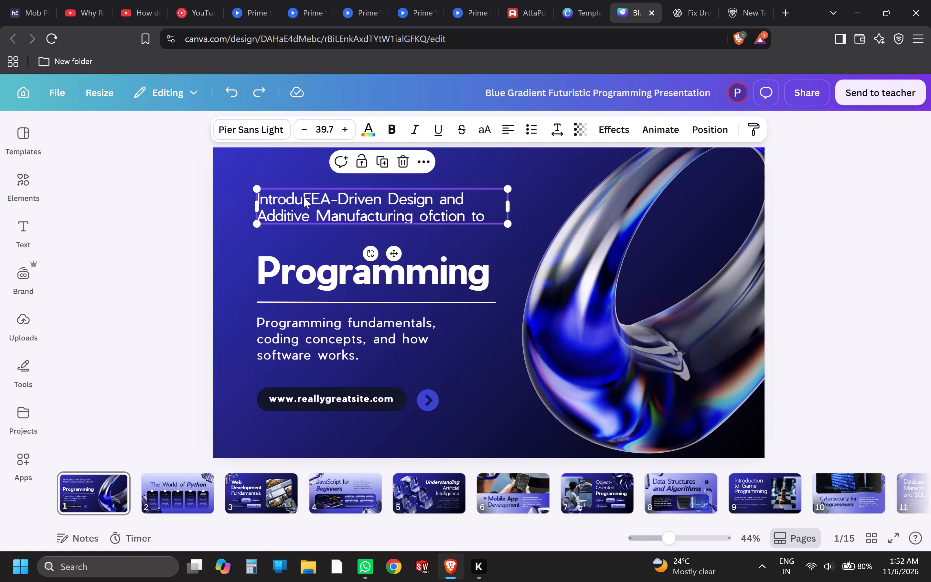
# Open the title slide's upper heading for text editing just before "FEA-Driven", after the stray "Introdu".
pyautogui.click(297, 199)
pyautogui.click(302, 199)
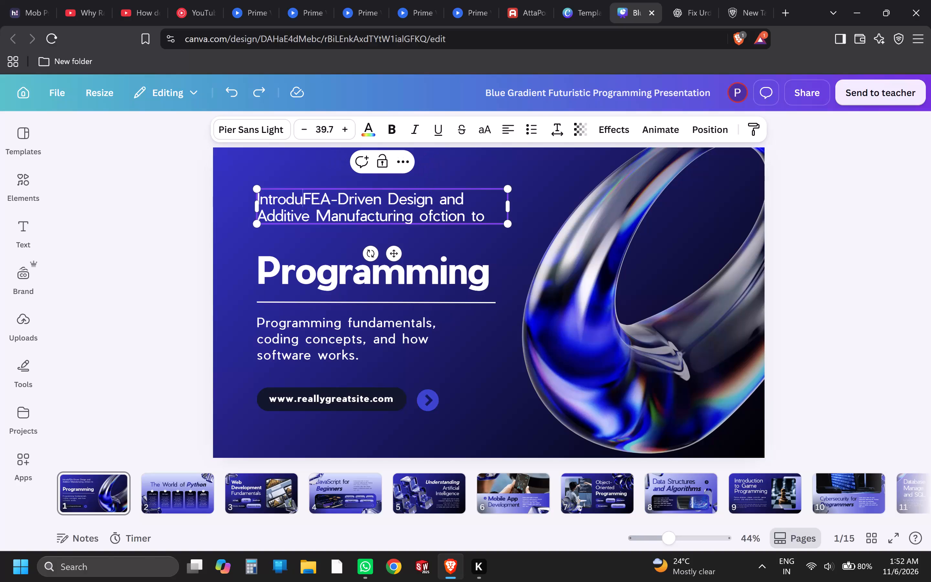
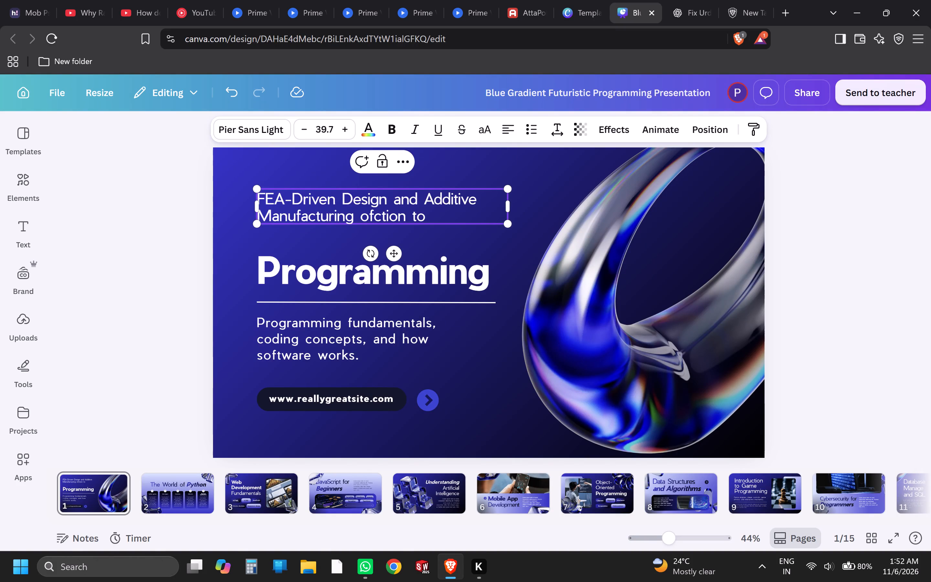
# Remove the leftover "ction to" from the title slide's upper heading, so it reads "FEA-Driven Design and Additive Manufacturing of".
pyautogui.moveTo(426, 212); pyautogui.dragTo(371, 217)
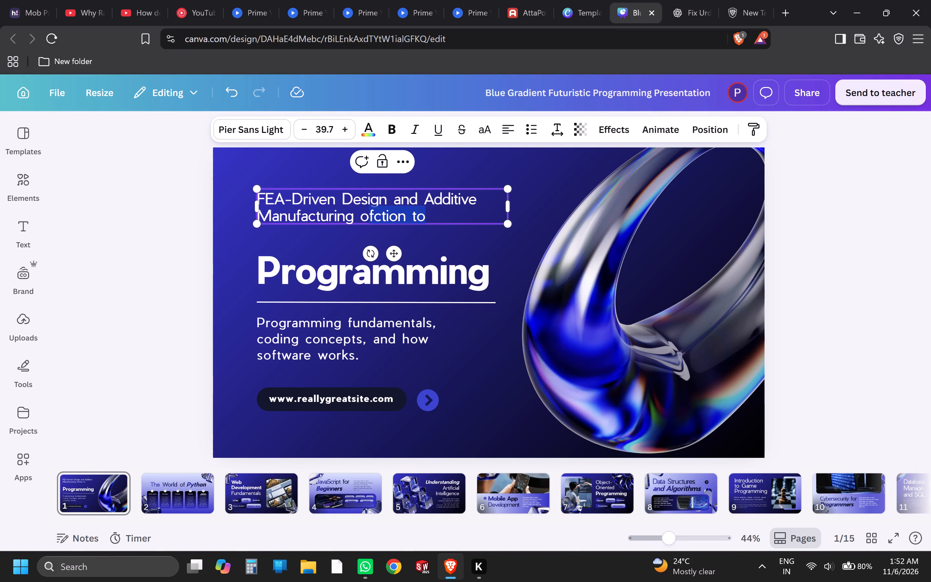
pyautogui.moveTo(371, 217); pyautogui.dragTo(376, 217)
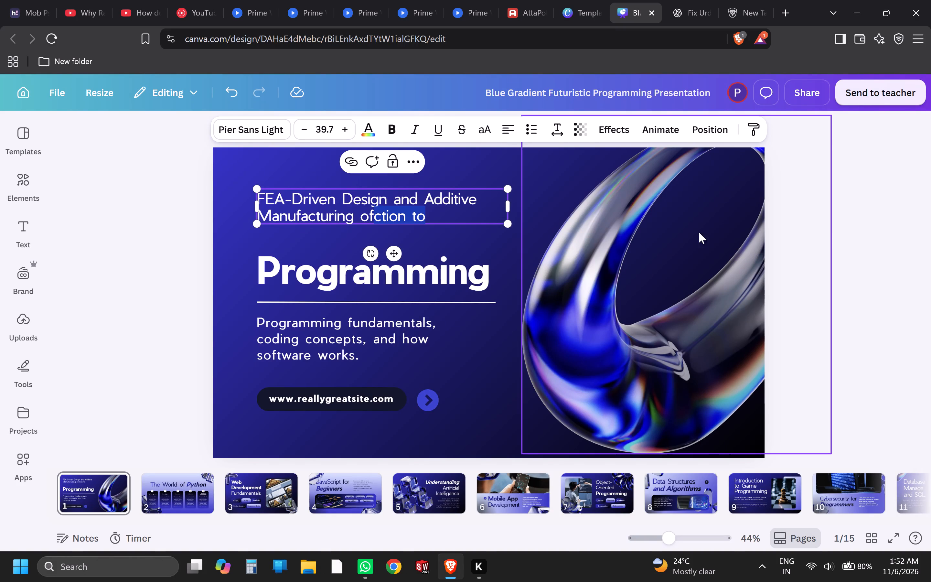
pyautogui.press('BackSpace')
pyautogui.press('BackSpace')
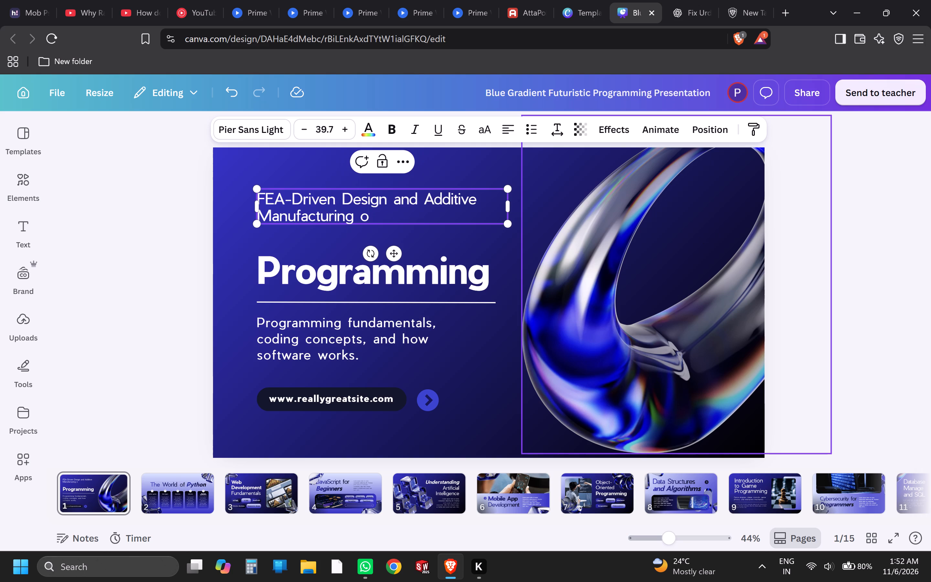
pyautogui.press('f')
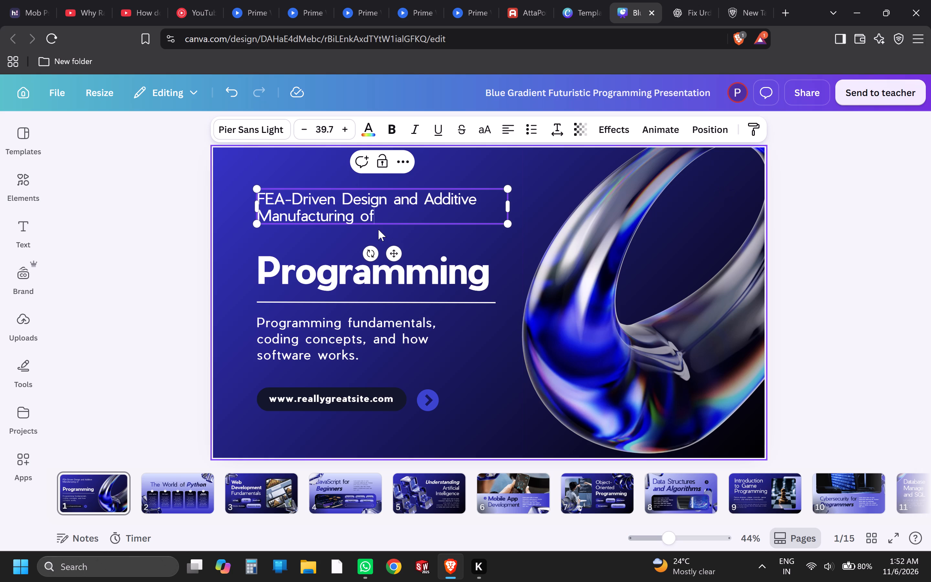
# Move the large "Programming" title up to sit just below the upper heading, leaving a gap above the divider line.
pyautogui.click(310, 260)
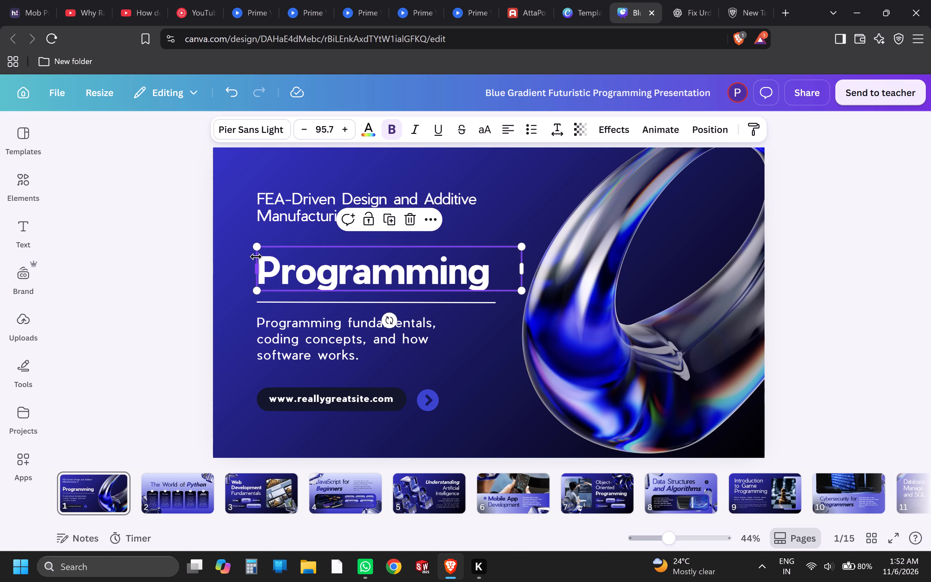
pyautogui.moveTo(295, 245); pyautogui.dragTo(295, 237)
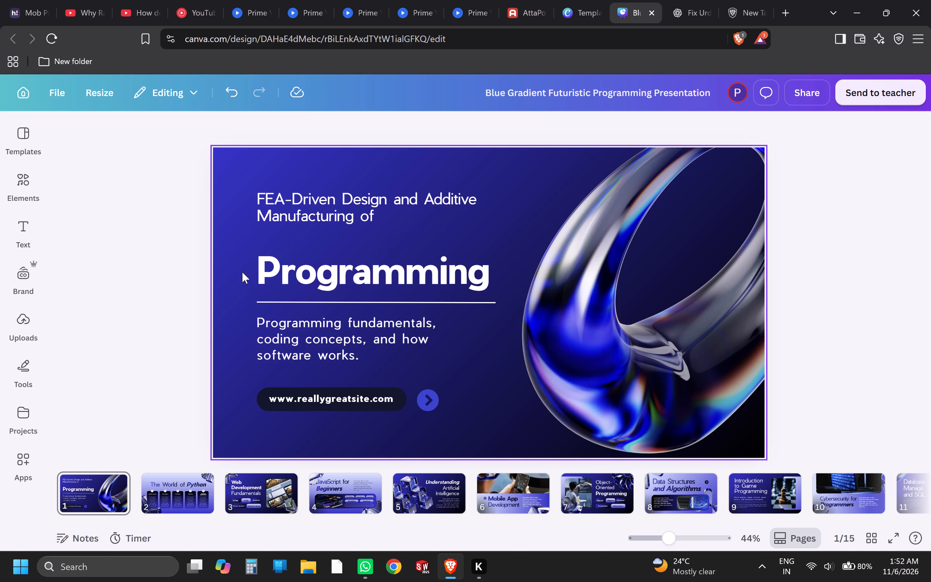
pyautogui.click(242, 267)
pyautogui.moveTo(270, 265); pyautogui.dragTo(273, 247)
pyautogui.click(285, 286)
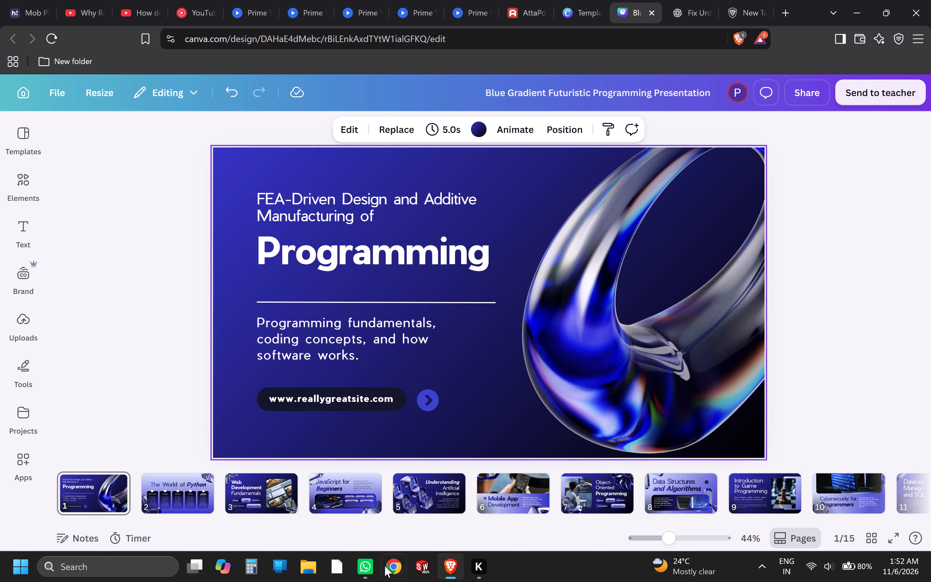
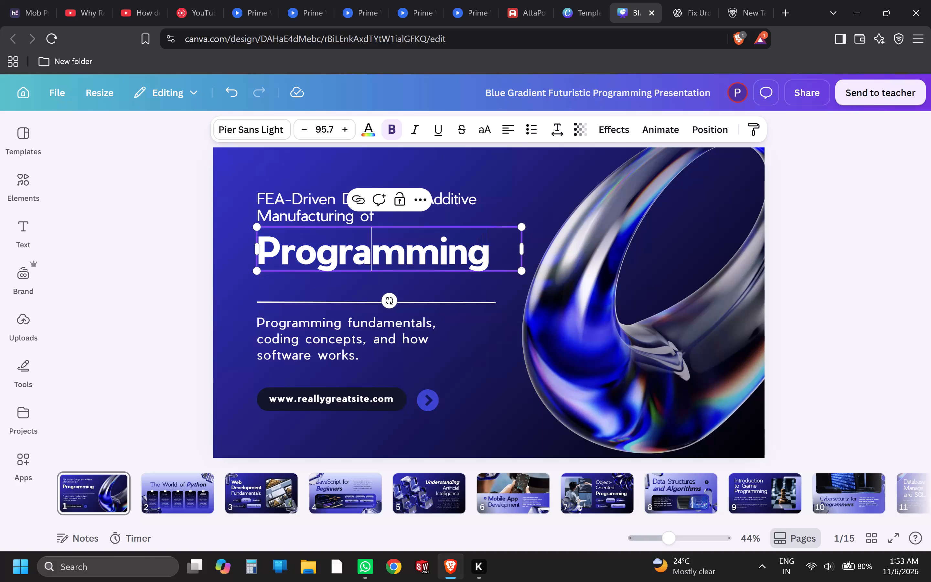
# Paste "High-Performance Mechanical Components" into the title slide's large "Programming" title.
pyautogui.hotkey('ctrl', 'v')
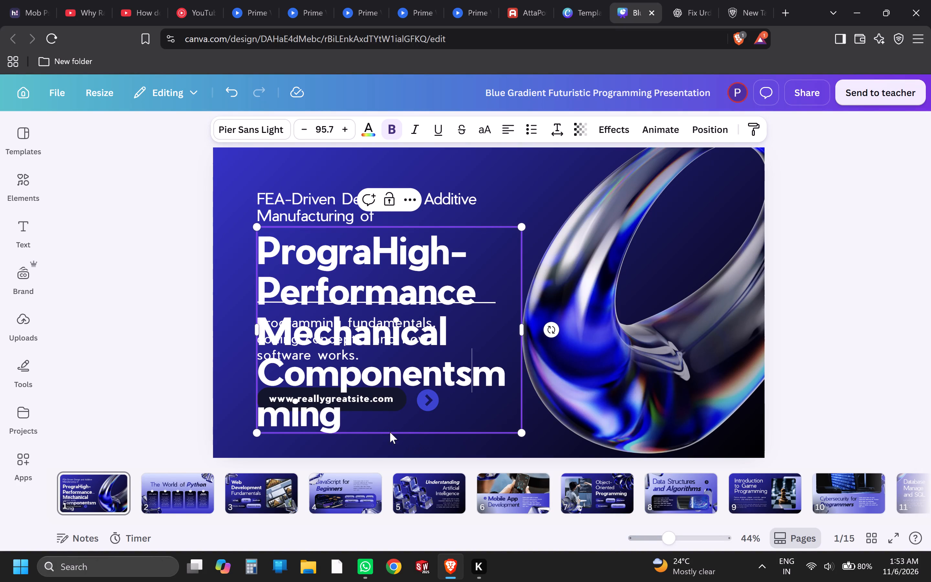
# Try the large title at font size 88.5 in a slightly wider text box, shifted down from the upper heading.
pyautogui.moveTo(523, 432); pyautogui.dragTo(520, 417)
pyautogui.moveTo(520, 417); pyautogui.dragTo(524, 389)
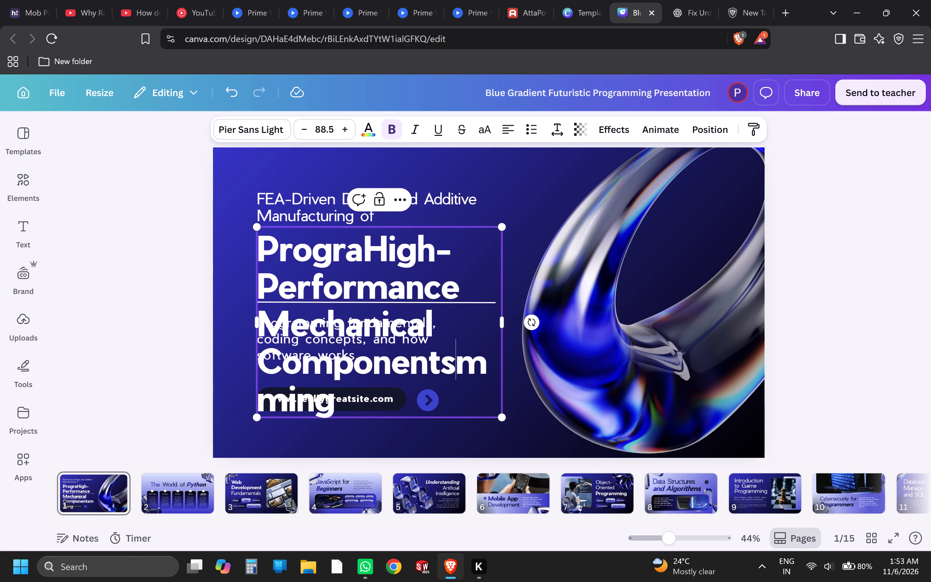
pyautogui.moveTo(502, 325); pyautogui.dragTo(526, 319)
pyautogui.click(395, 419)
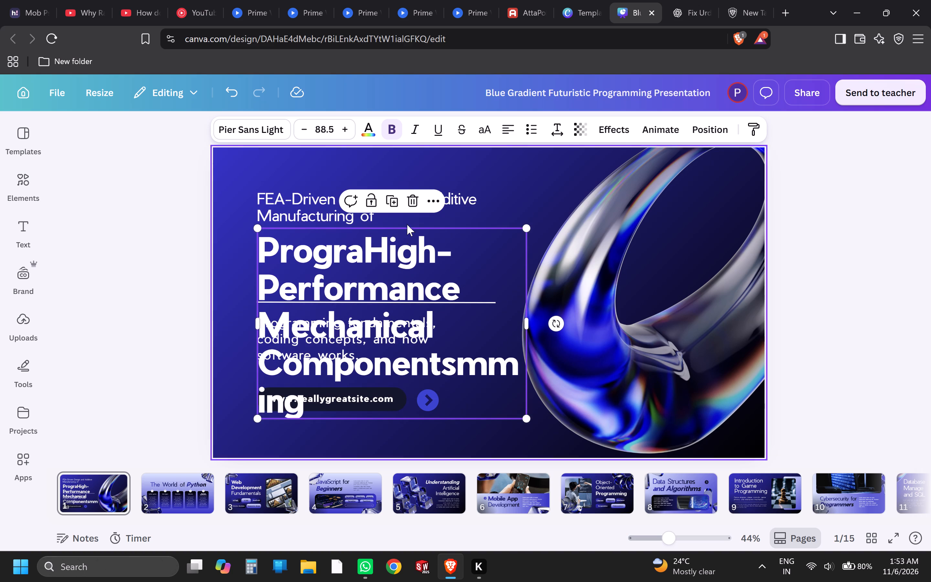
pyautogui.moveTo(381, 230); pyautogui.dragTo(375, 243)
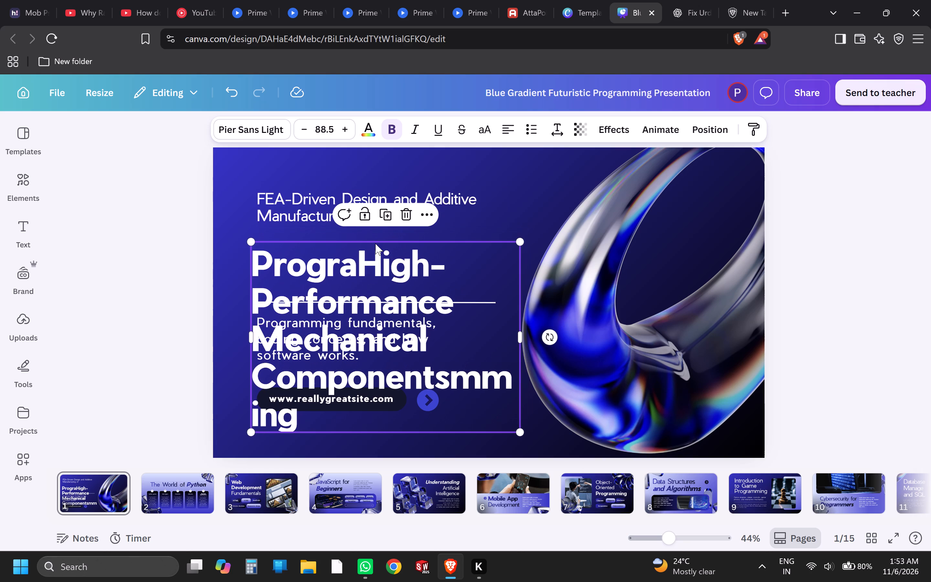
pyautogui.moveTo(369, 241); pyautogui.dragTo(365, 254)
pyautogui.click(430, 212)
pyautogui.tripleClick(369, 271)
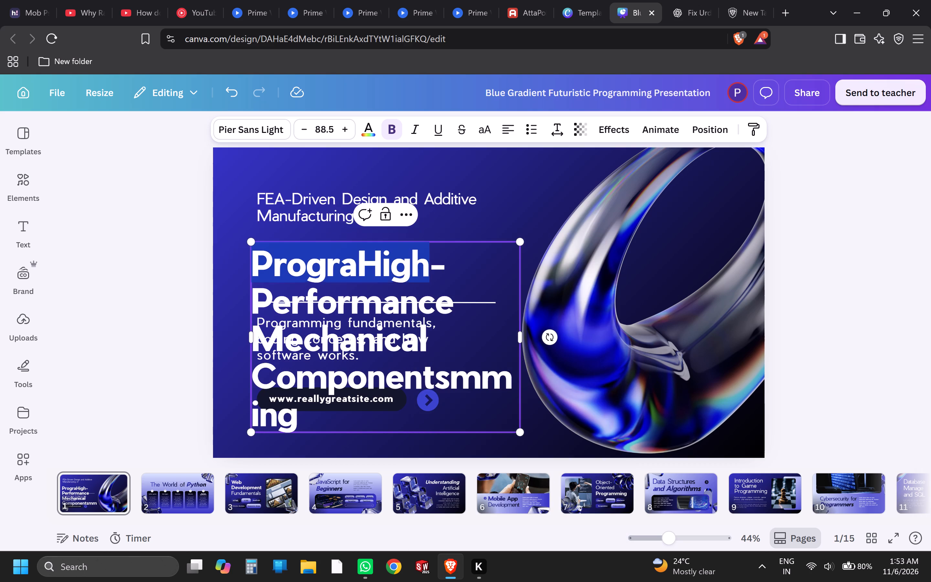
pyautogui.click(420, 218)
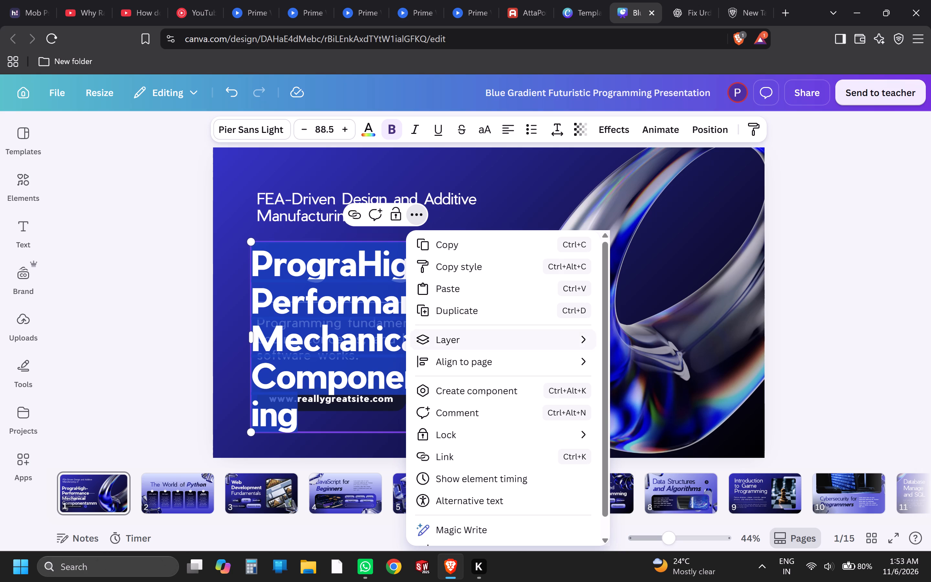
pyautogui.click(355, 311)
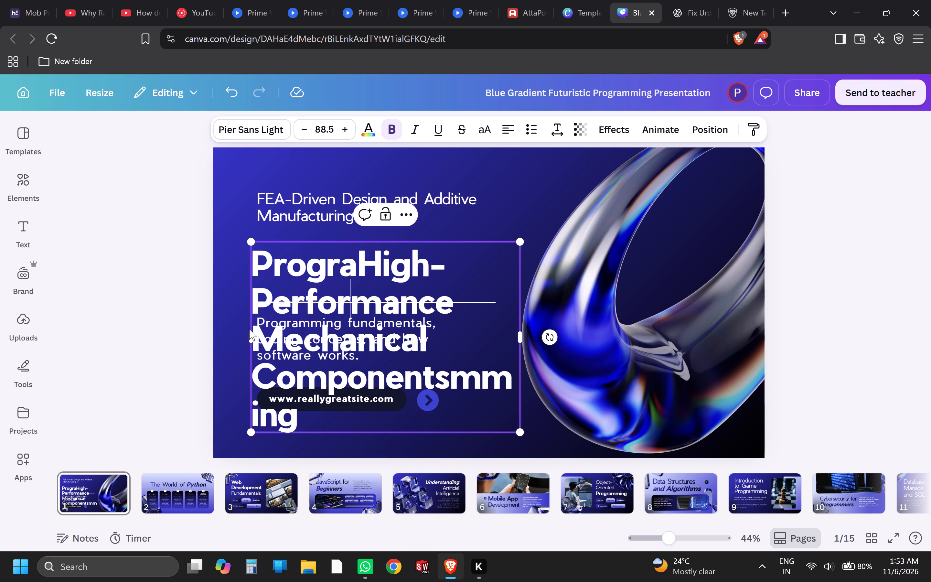
# Scale the large title down to font size 56.7 and place it beneath the upper heading, aligned with the heading's left edge.
pyautogui.moveTo(254, 241); pyautogui.dragTo(351, 311)
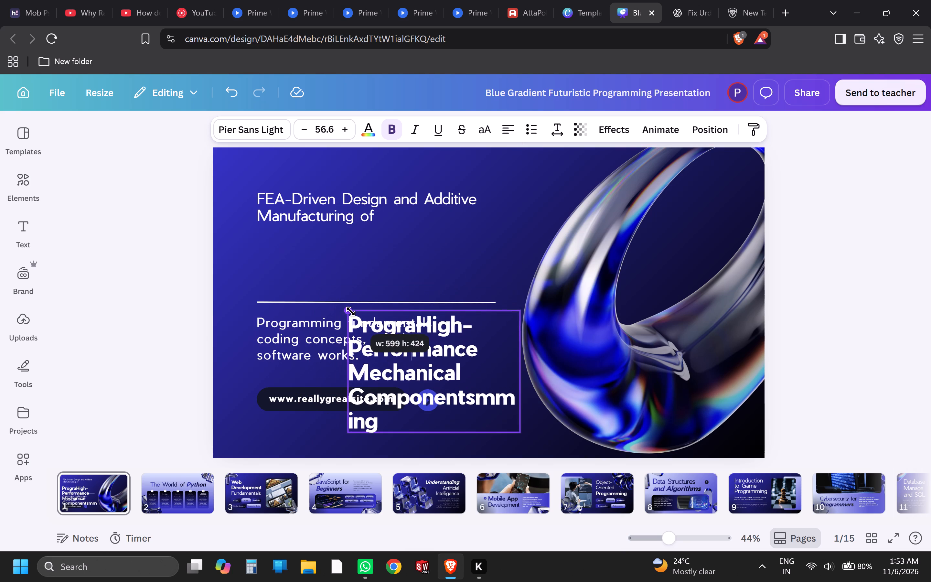
pyautogui.click(527, 227)
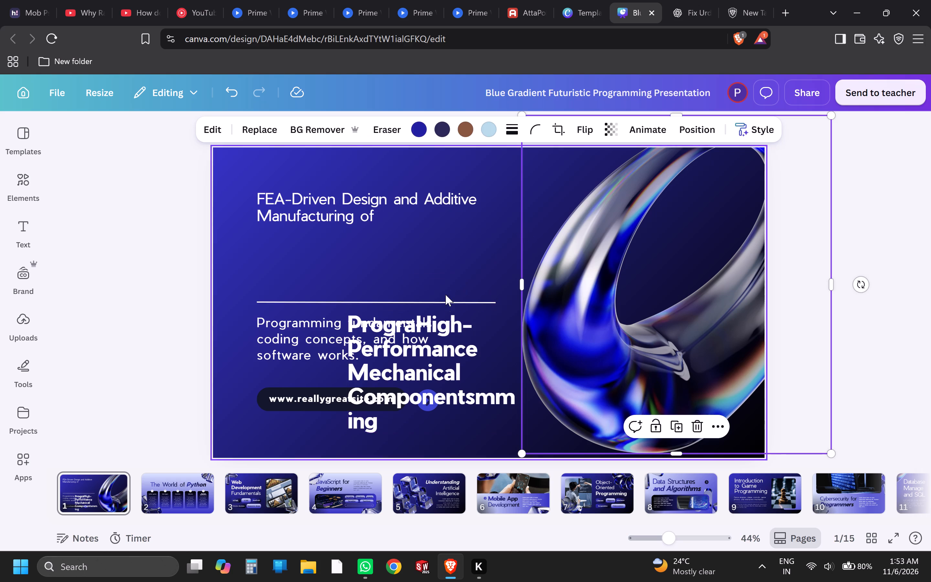
pyautogui.moveTo(454, 318); pyautogui.dragTo(364, 242)
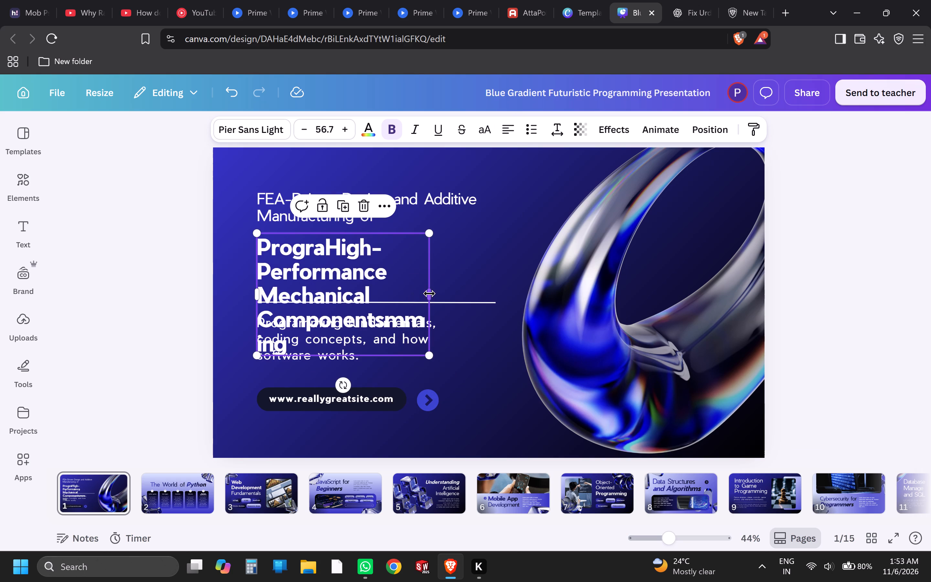
# Widen the large title's text box to the start of the ring graphic, so the text wraps onto three lines.
pyautogui.moveTo(429, 294); pyautogui.dragTo(517, 279)
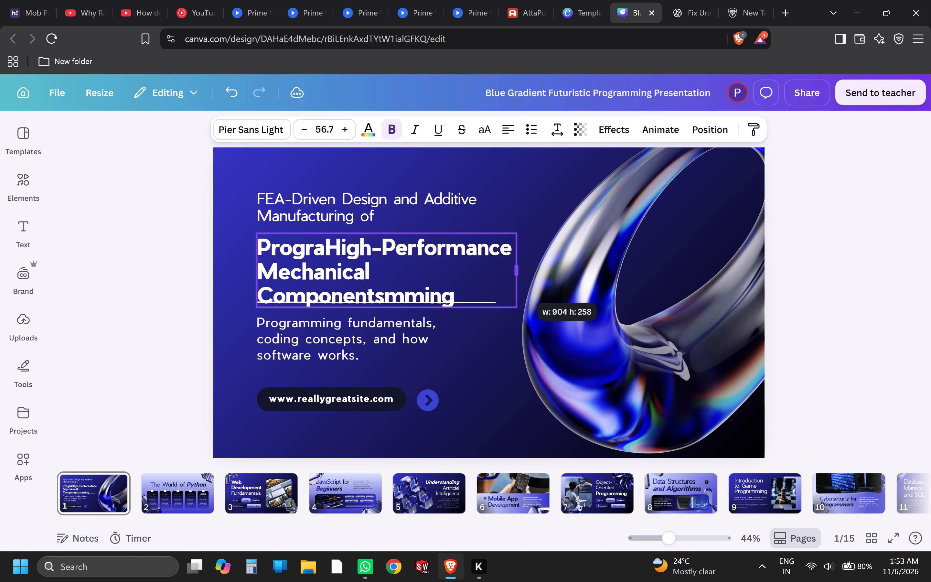
pyautogui.moveTo(517, 279); pyautogui.dragTo(533, 276)
pyautogui.click(536, 191)
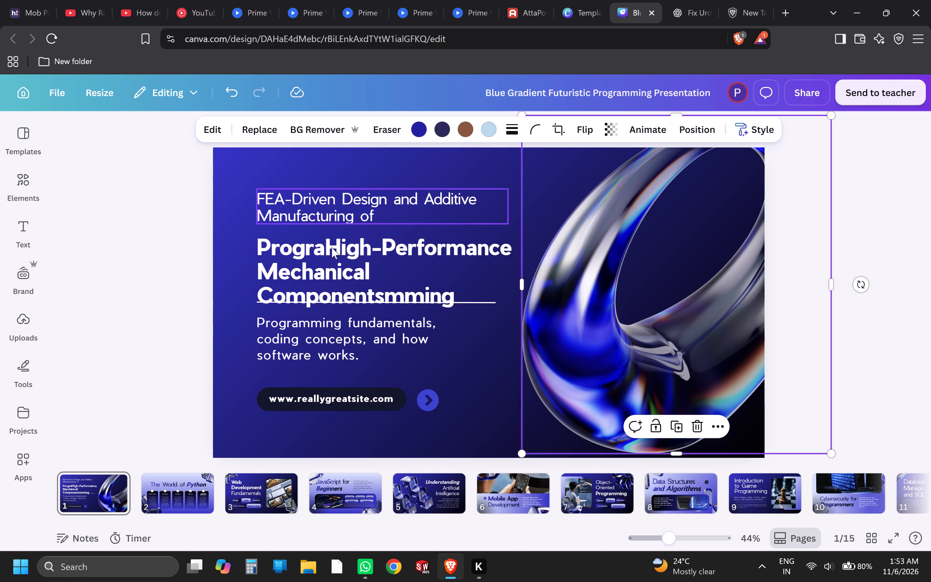
# Remove the leftover "Progra" from the start of the large title, so it begins with "High-Performance".
pyautogui.click(332, 247)
pyautogui.doubleClick(329, 247)
pyautogui.click(322, 249)
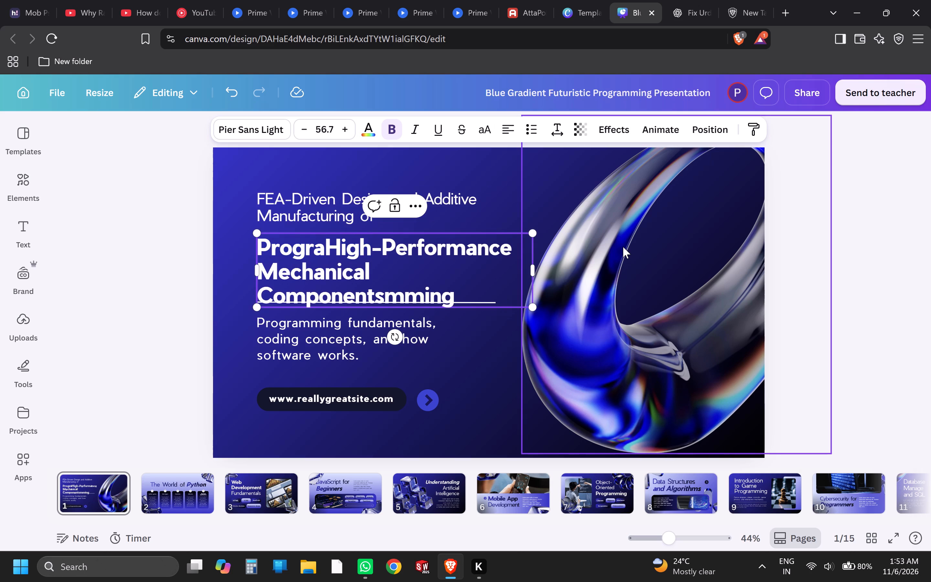
pyautogui.hotkey('ctrl', 'BackSpace')
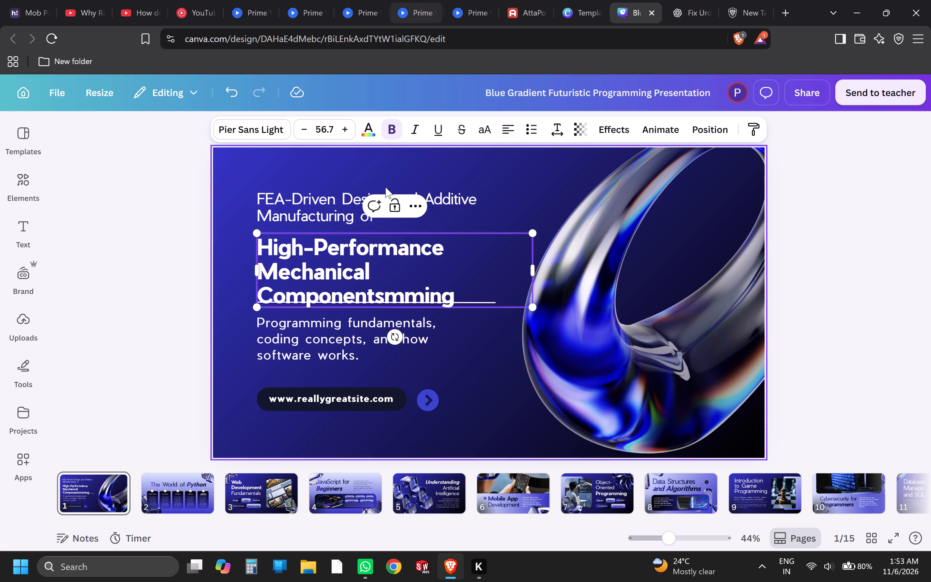
pyautogui.click(546, 162)
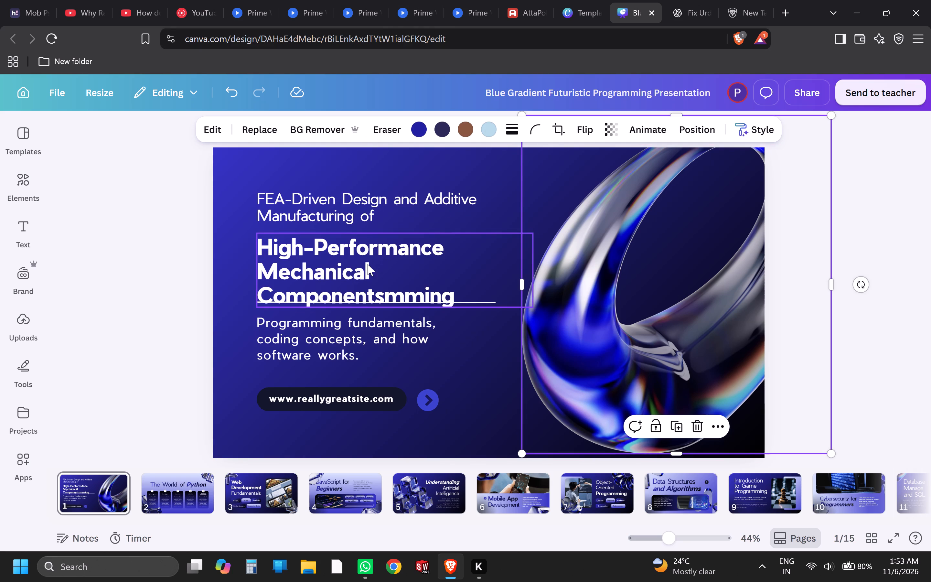
# Move the large title slightly up so its last line sits just above the divider line.
pyautogui.moveTo(368, 264); pyautogui.dragTo(367, 258)
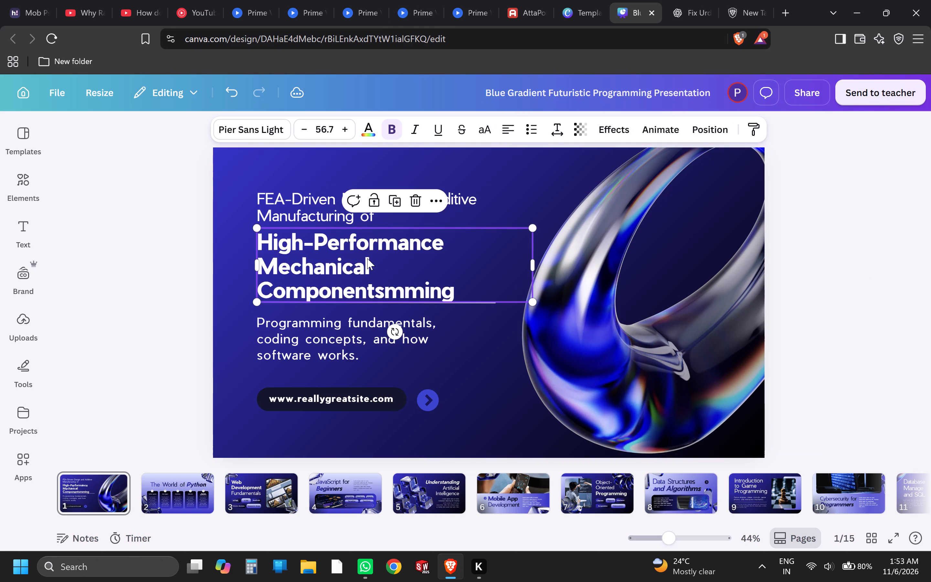
pyautogui.click(524, 197)
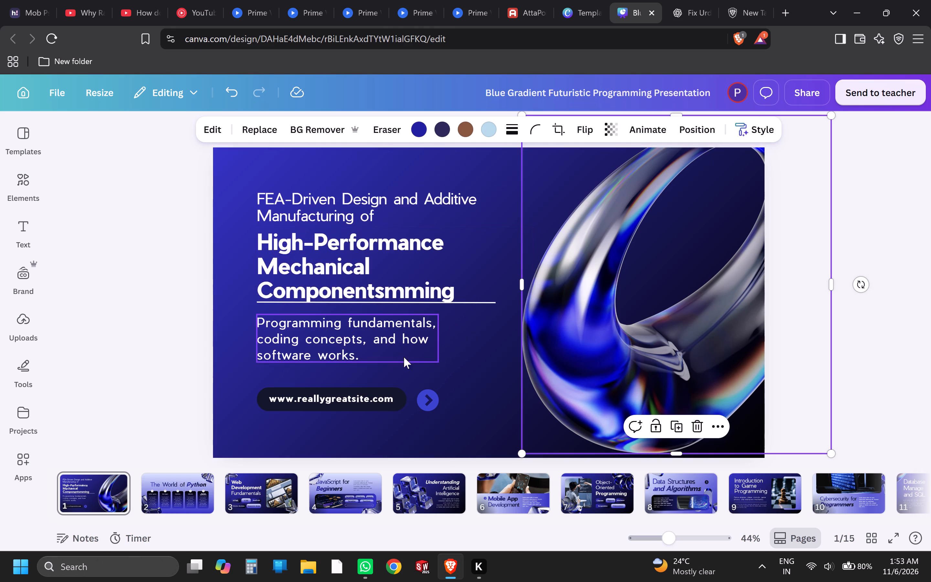
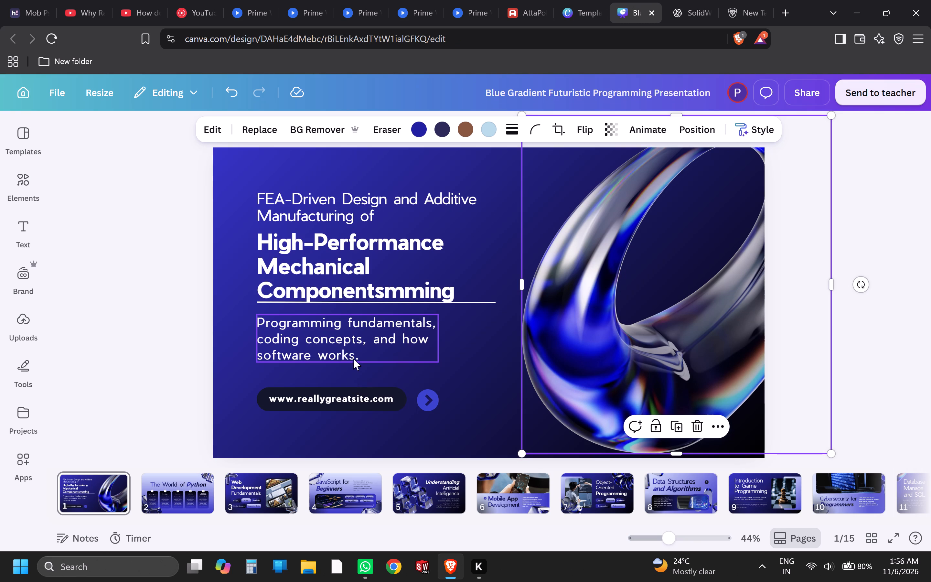
pyautogui.tripleClick(305, 318)
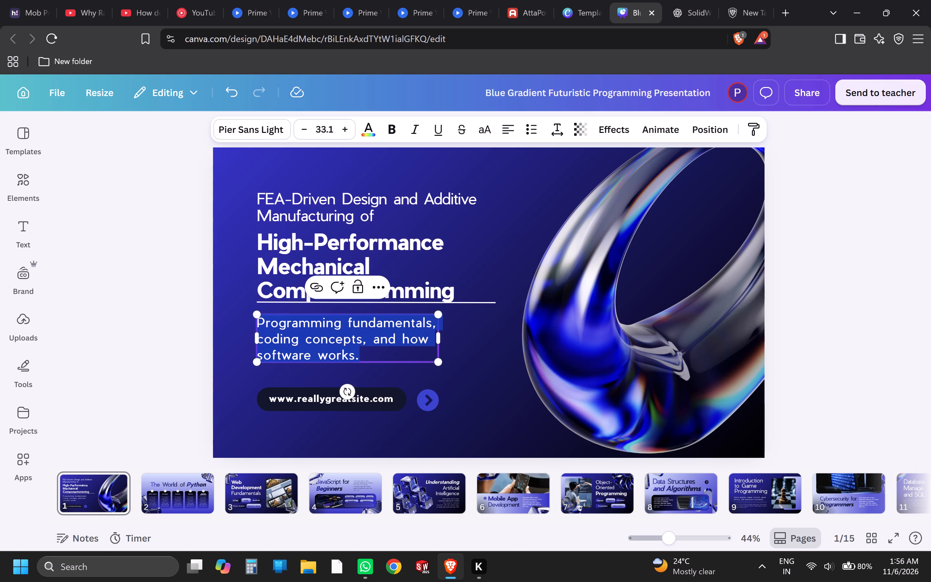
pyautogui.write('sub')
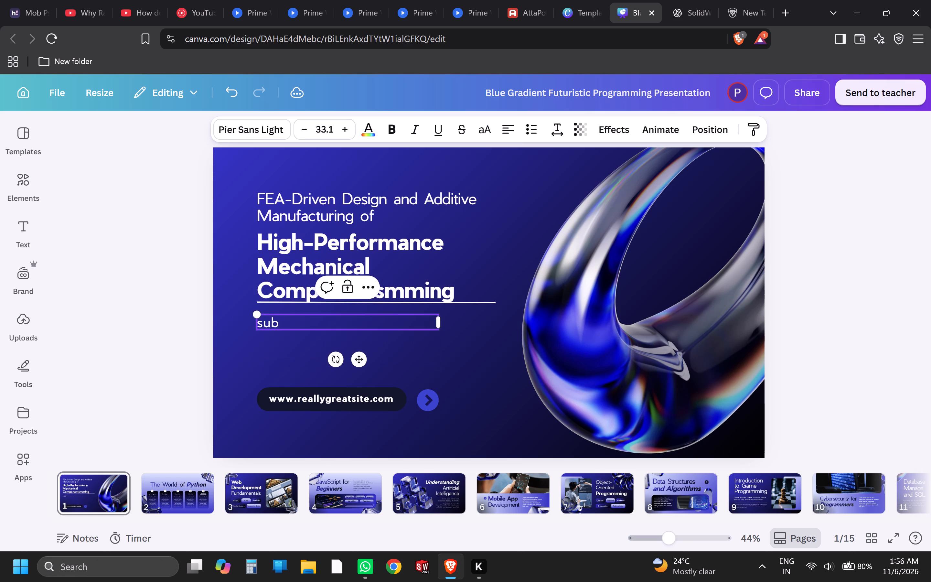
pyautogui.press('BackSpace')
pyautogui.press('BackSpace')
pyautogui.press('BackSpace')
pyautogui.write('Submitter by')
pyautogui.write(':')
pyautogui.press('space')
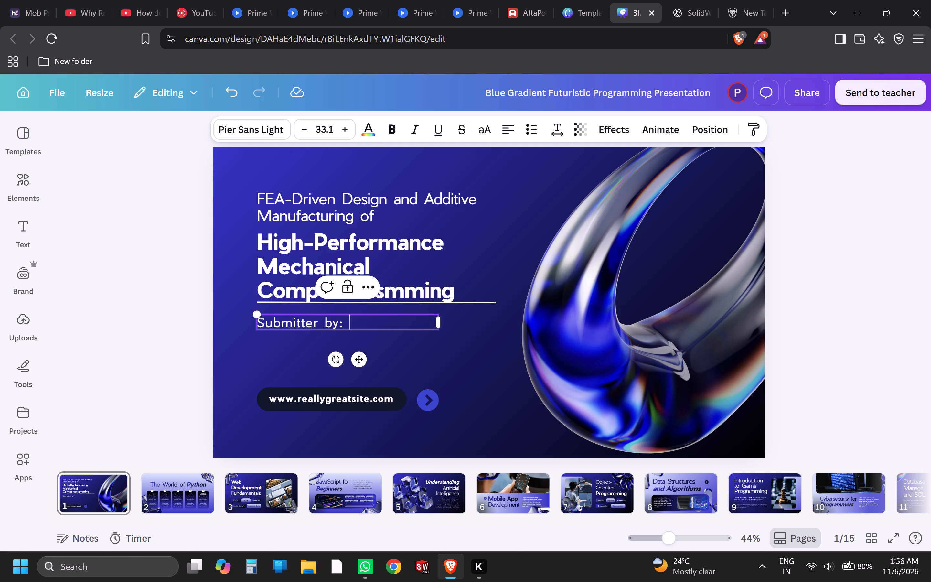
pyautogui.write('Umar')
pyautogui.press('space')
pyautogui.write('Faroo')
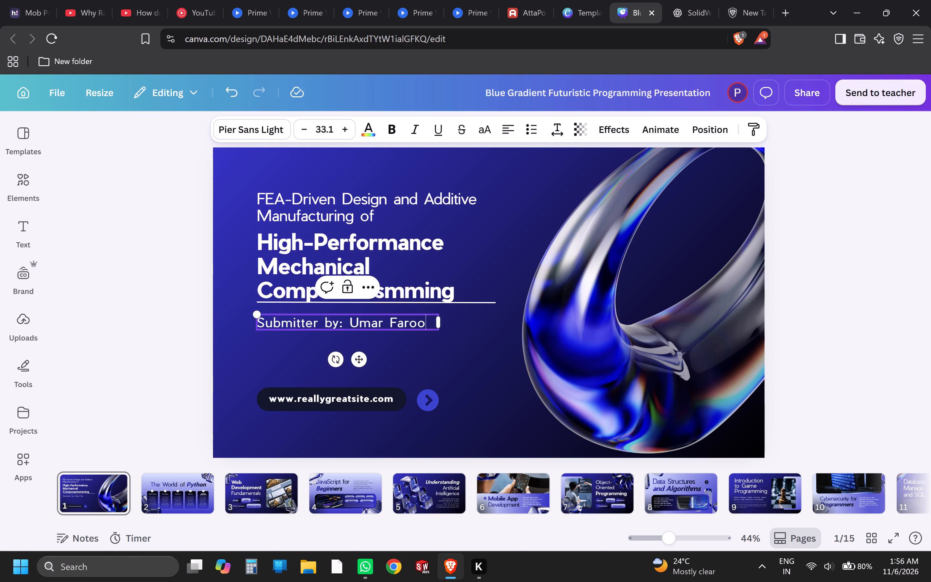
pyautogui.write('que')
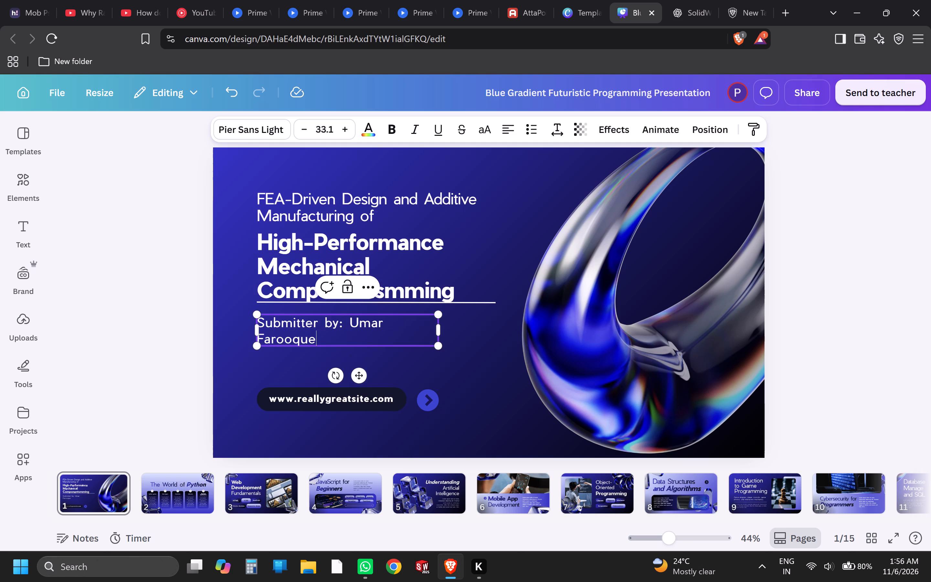
# Add a "Regd No:" line with the registration number below the submitter's name on the cover slide.
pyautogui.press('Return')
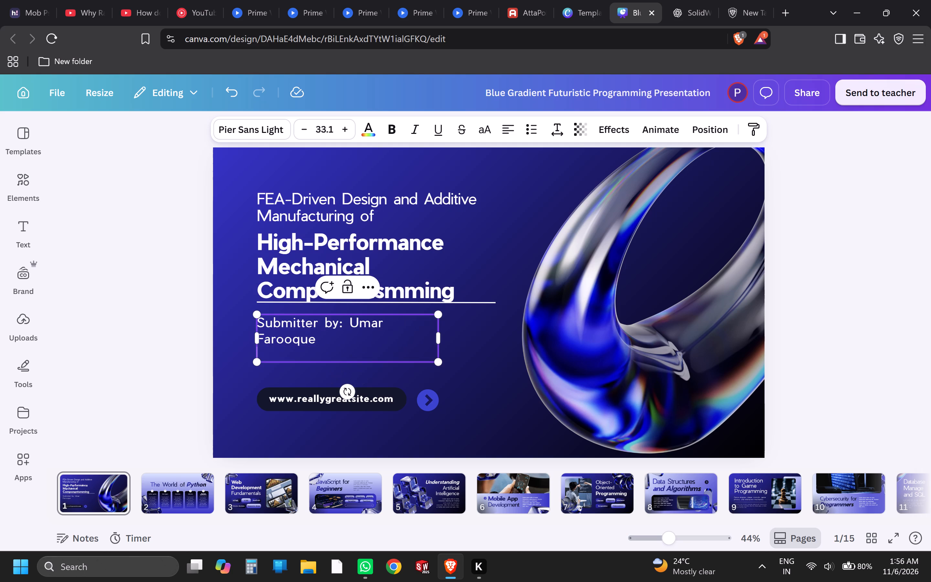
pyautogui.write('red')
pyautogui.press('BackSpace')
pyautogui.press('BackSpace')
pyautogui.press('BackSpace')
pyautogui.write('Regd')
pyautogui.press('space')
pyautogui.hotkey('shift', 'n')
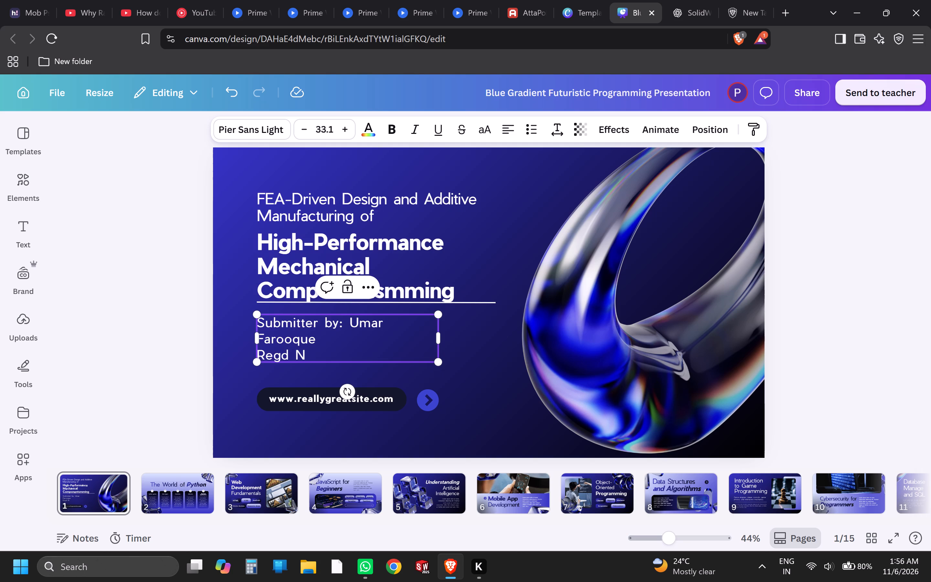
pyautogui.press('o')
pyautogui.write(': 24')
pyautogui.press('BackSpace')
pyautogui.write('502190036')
# Add the line "Branch: MSME" below the registration number on the cover slide.
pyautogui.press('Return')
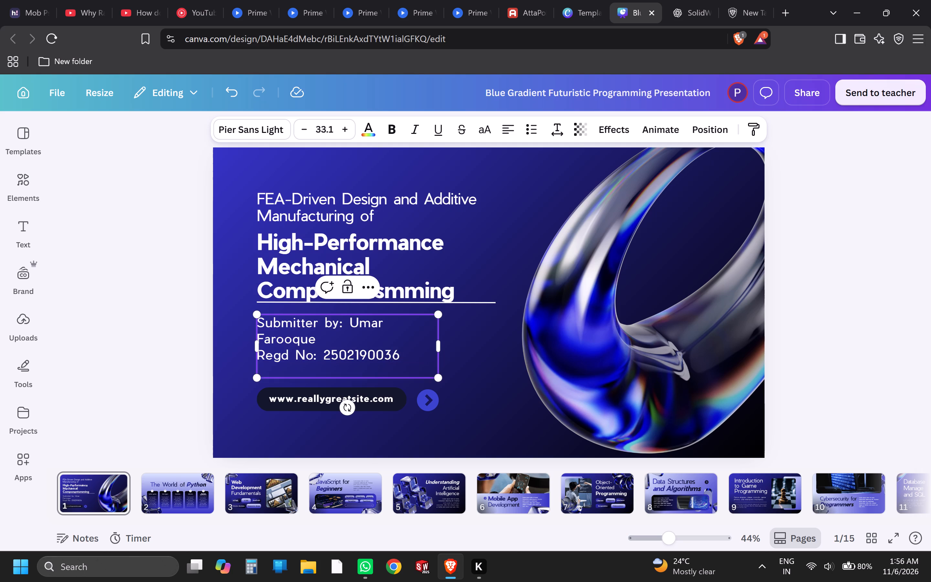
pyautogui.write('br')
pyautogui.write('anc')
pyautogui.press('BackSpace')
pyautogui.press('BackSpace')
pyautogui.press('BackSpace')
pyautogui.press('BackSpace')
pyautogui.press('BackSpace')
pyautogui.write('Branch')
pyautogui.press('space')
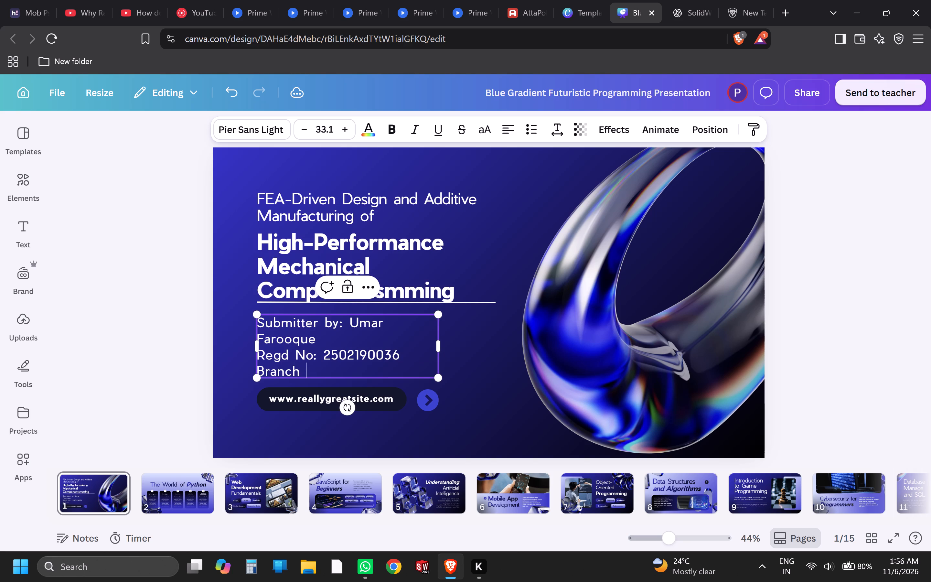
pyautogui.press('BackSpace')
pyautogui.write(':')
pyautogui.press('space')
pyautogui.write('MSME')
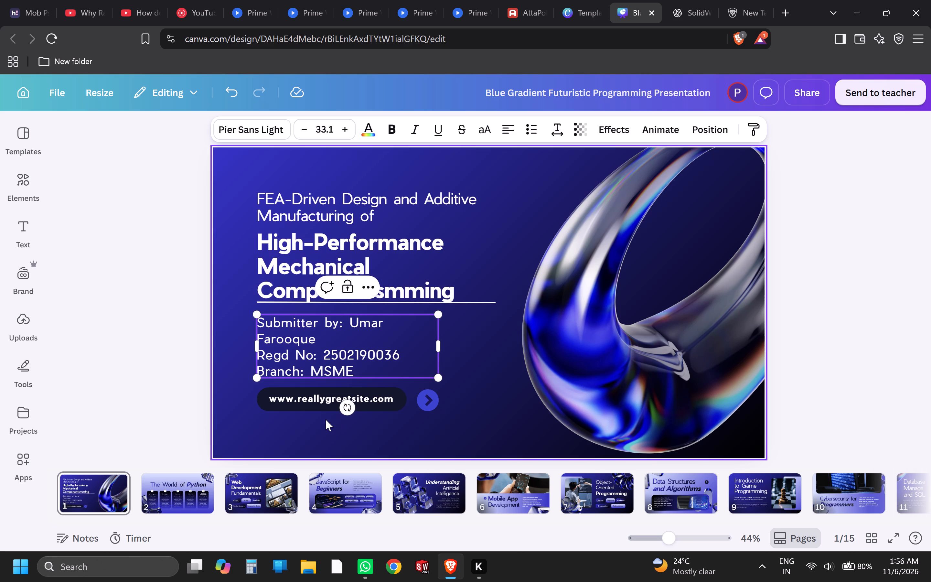
# Widen the submitter details text box slightly so the full name fits on one line.
pyautogui.tripleClick(323, 396)
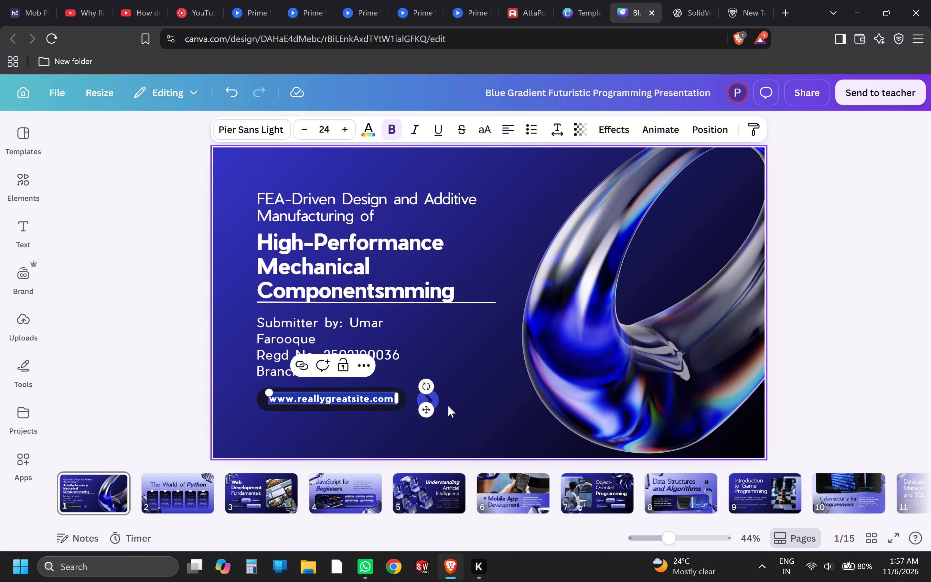
pyautogui.click(394, 422)
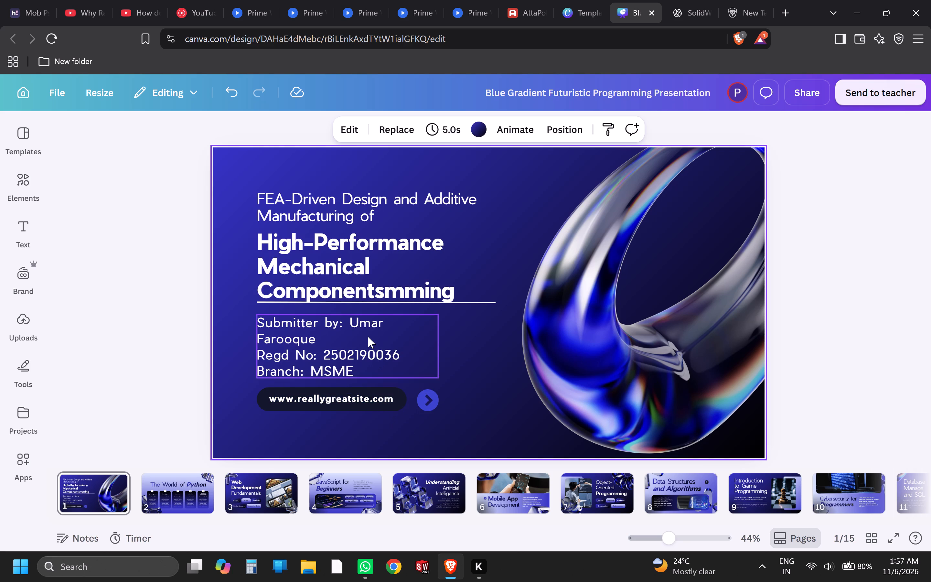
pyautogui.click(368, 337)
pyautogui.moveTo(438, 348); pyautogui.dragTo(457, 344)
pyautogui.click(499, 422)
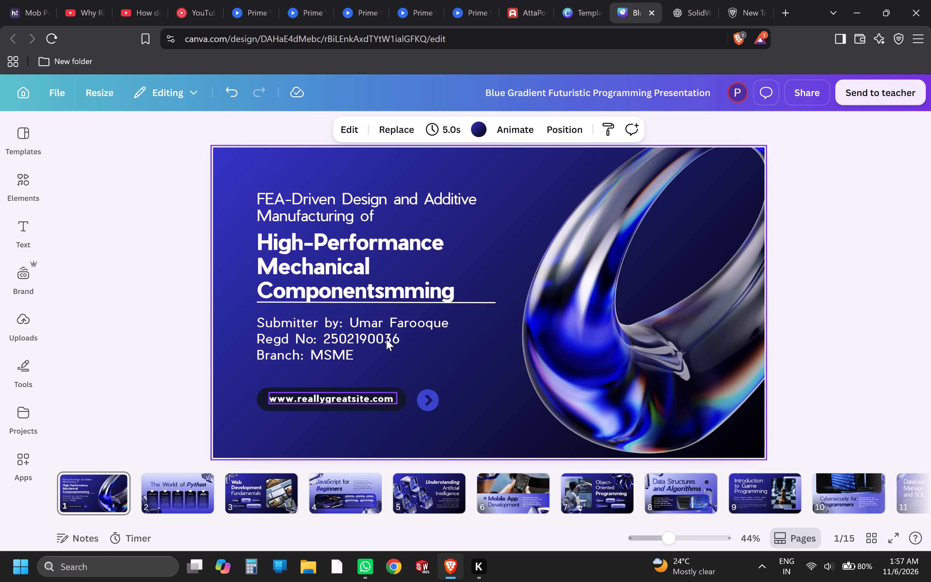
# Move the thin divider line slightly down, midway between the bold title and the submitter details.
pyautogui.moveTo(464, 300); pyautogui.dragTo(464, 302)
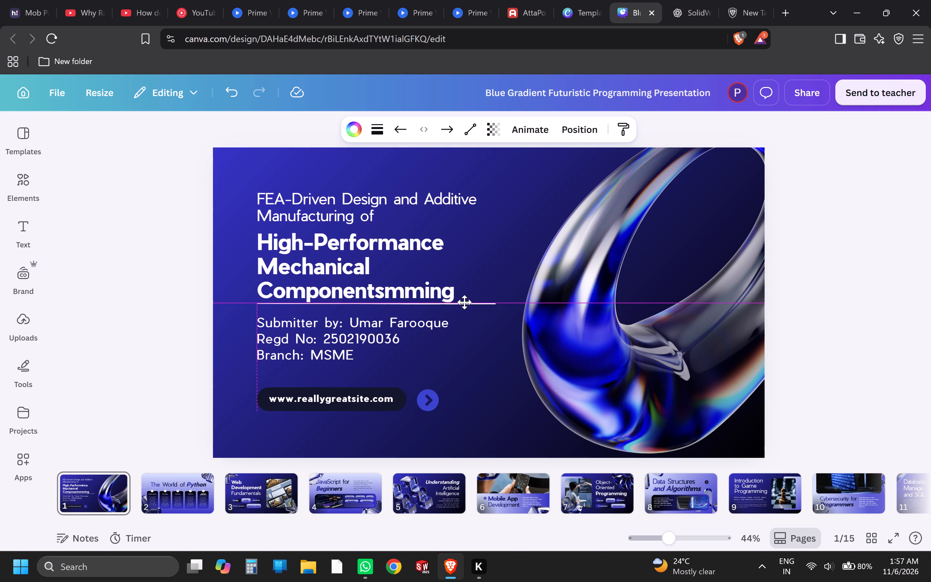
pyautogui.moveTo(464, 302); pyautogui.dragTo(464, 304)
pyautogui.click(484, 408)
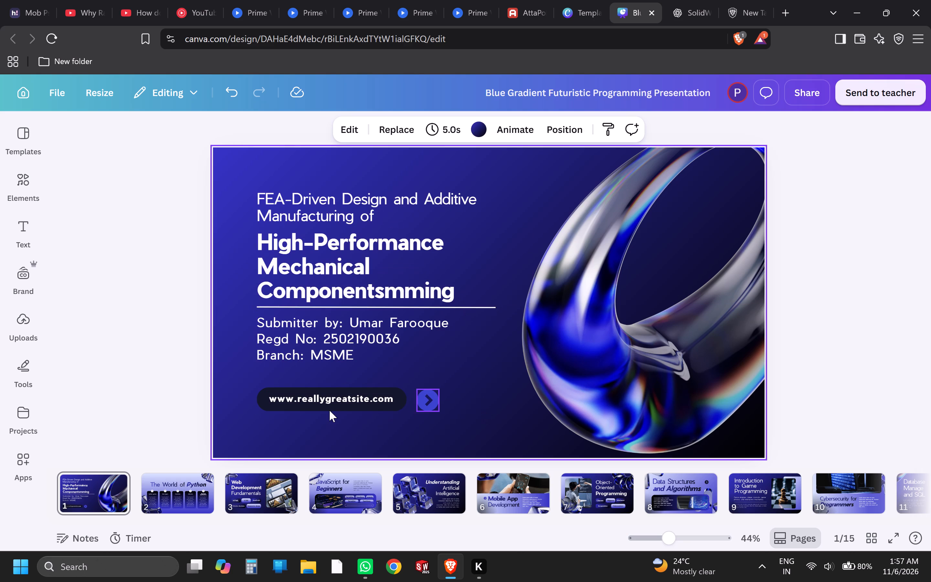
pyautogui.click(331, 443)
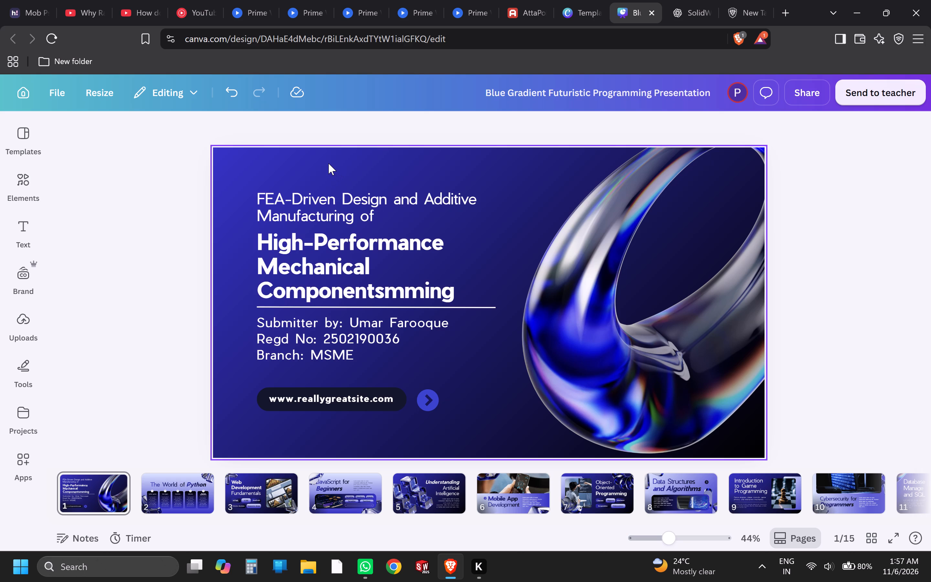
# Trim the leftover letters from the cover slide's bold title so it reads "High-Performance Mechanical Component".
pyautogui.click(440, 277)
pyautogui.click(428, 293)
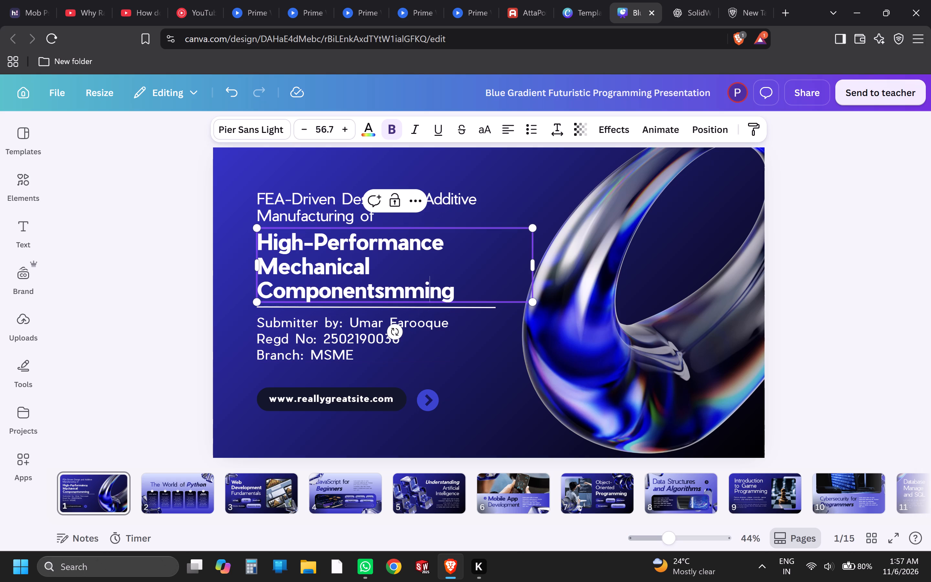
pyautogui.click(457, 291)
pyautogui.press('BackSpace')
pyautogui.press('BackSpace')
pyautogui.press('BackSpace')
pyautogui.press('BackSpace')
pyautogui.press('BackSpace')
pyautogui.press('BackSpace')
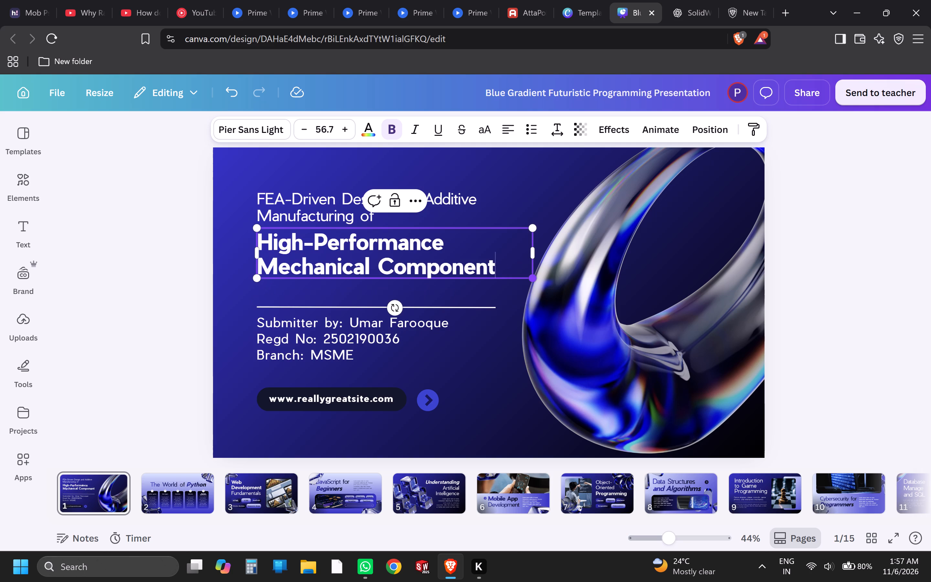
pyautogui.press('Escape')
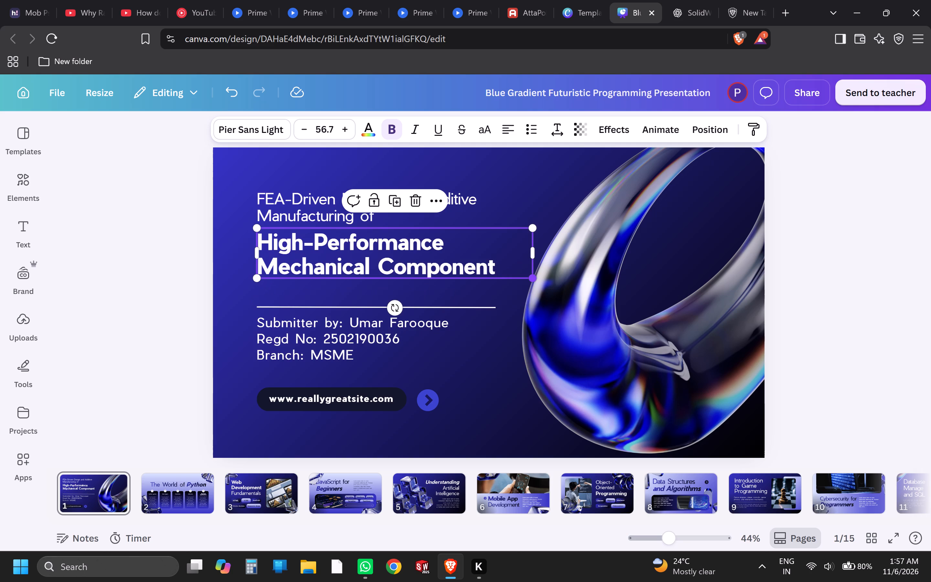
pyautogui.press('Return')
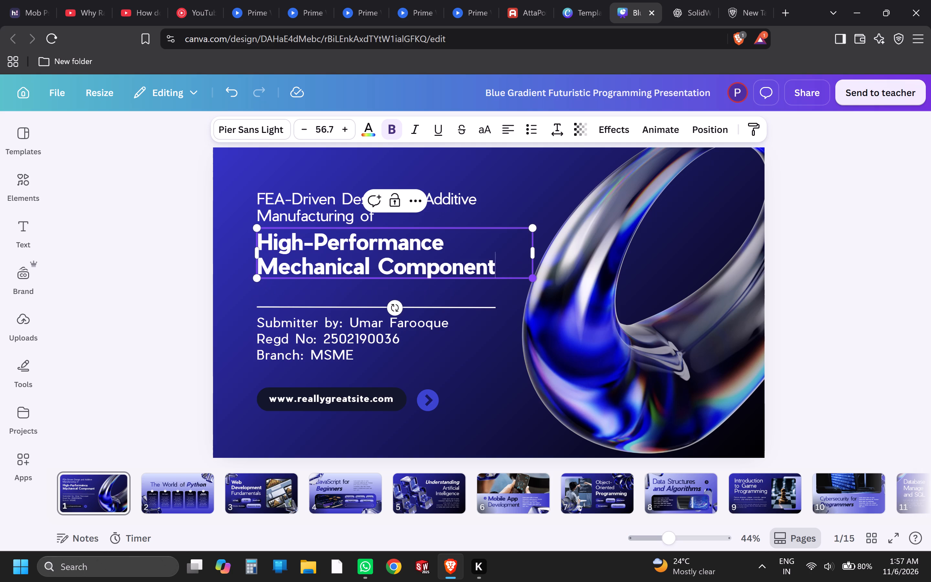
pyautogui.click(476, 344)
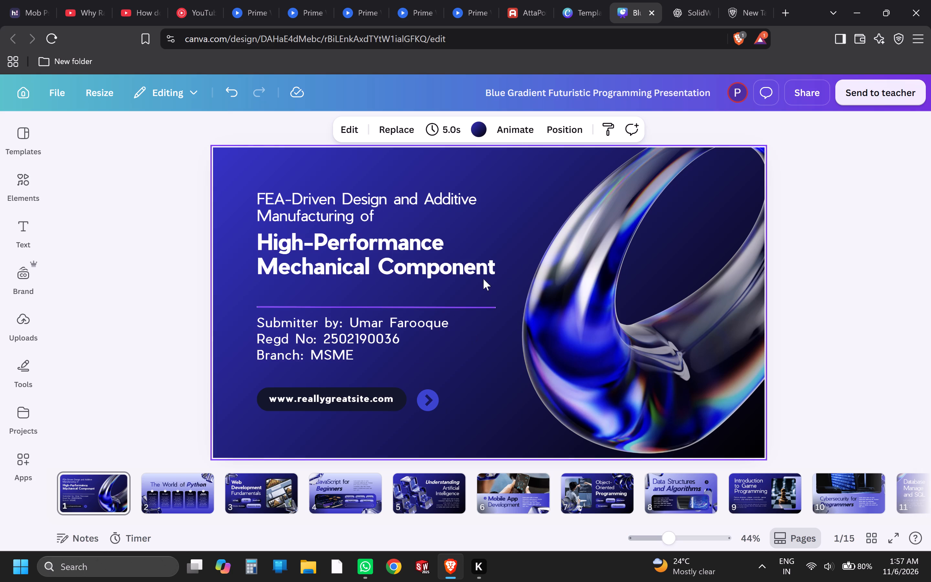
# Enlarge the bold title to font size 64.4 and move it down to sit just above the divider line.
pyautogui.moveTo(385, 265); pyautogui.dragTo(384, 274)
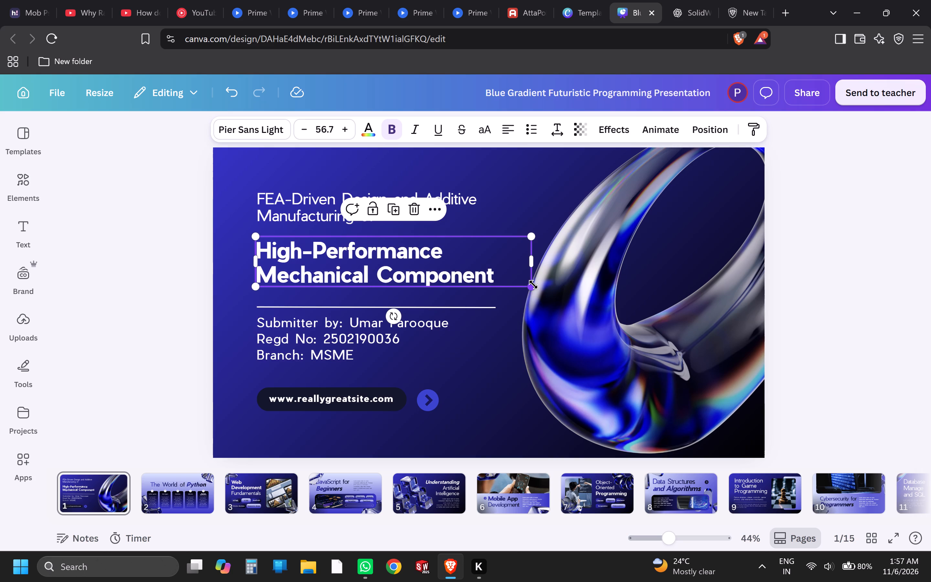
pyautogui.moveTo(533, 285); pyautogui.dragTo(547, 320)
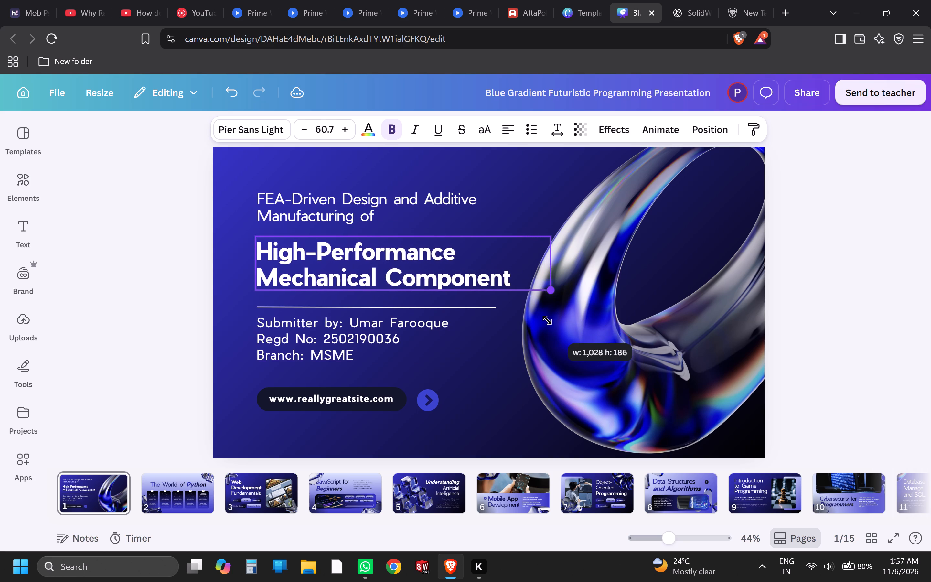
pyautogui.moveTo(547, 320); pyautogui.dragTo(564, 329)
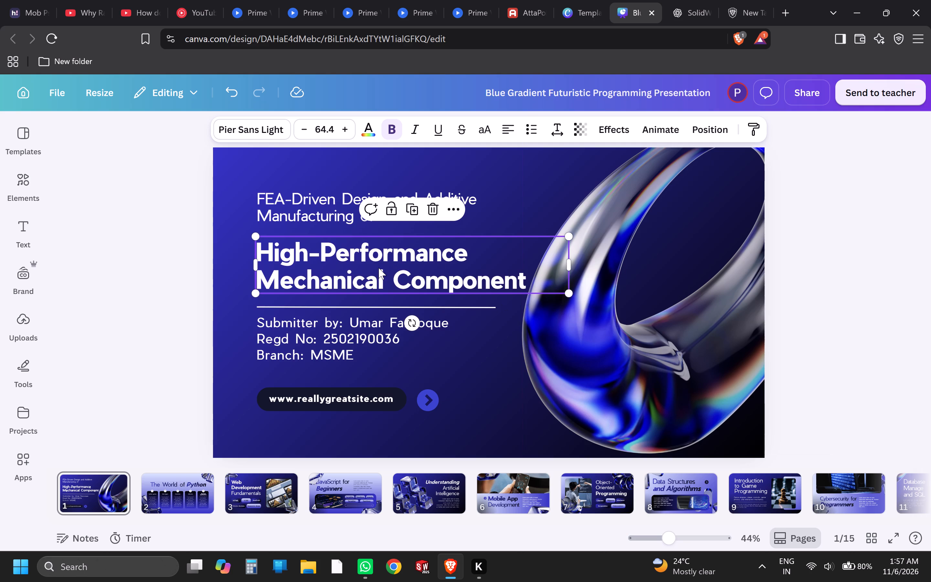
pyautogui.moveTo(379, 267); pyautogui.dragTo(378, 274)
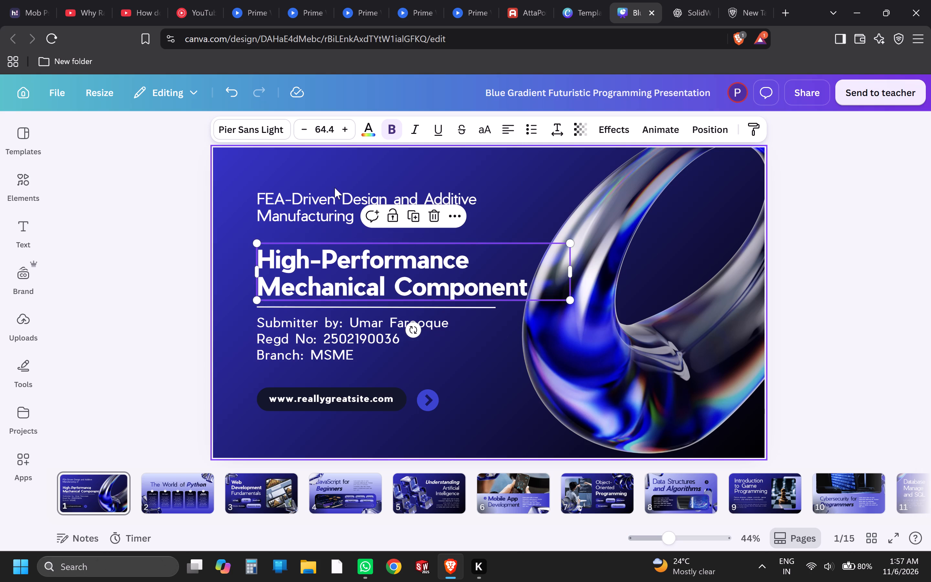
# Enlarge the "FEA-Driven Design and Additive Manufacturing of" text to size 44 and move it down close to the bold title.
pyautogui.click(335, 194)
pyautogui.moveTo(509, 222); pyautogui.dragTo(523, 231)
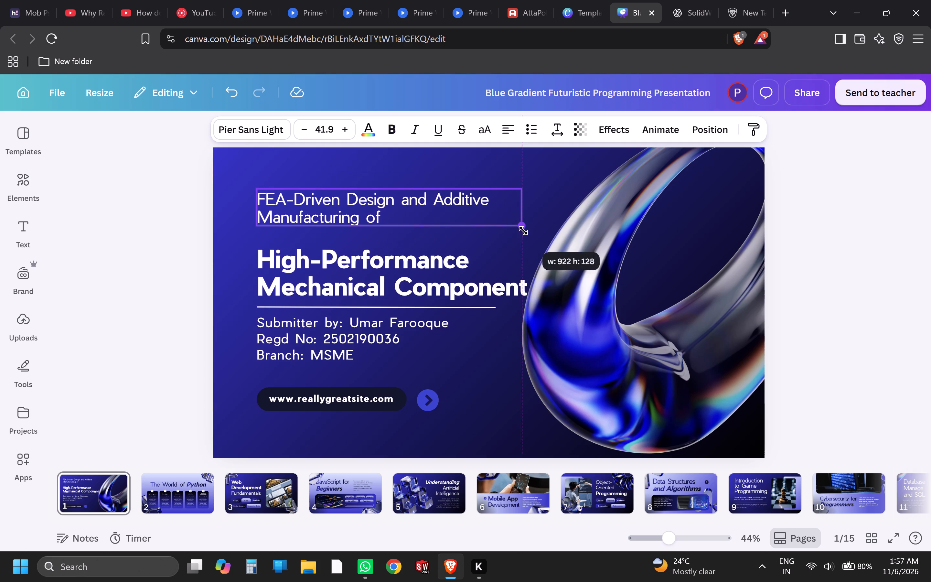
pyautogui.moveTo(523, 231); pyautogui.dragTo(534, 236)
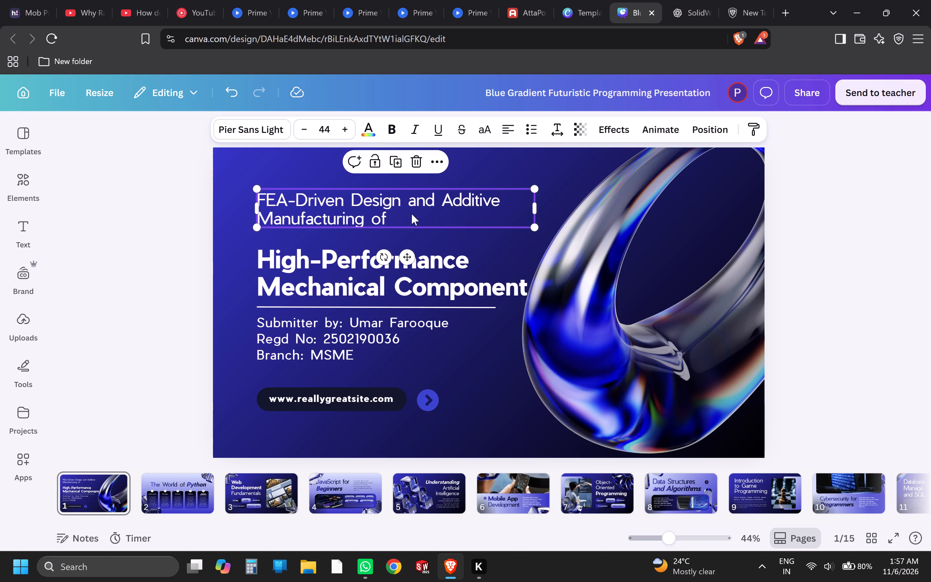
pyautogui.click(486, 164)
pyautogui.moveTo(432, 204); pyautogui.dragTo(432, 209)
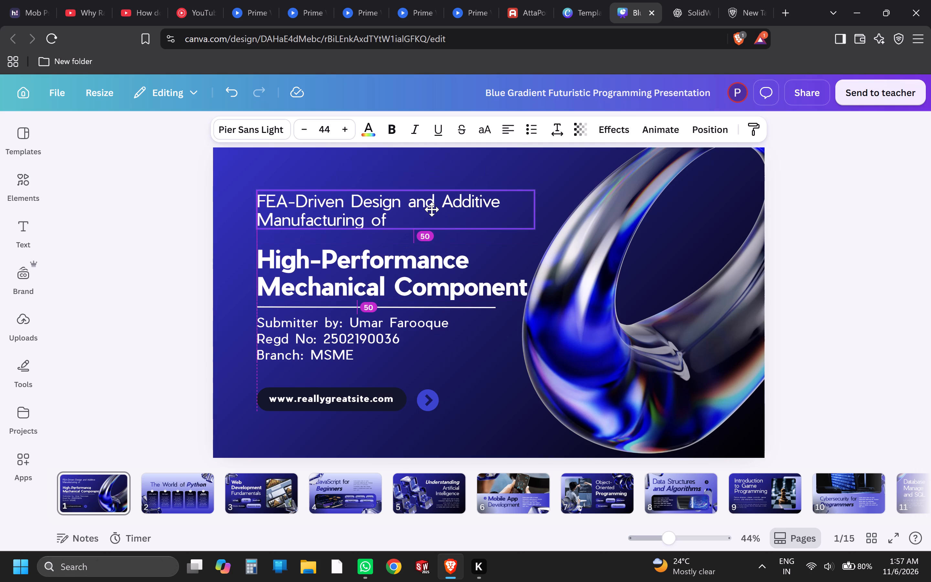
pyautogui.moveTo(432, 209); pyautogui.dragTo(432, 213)
pyautogui.click(489, 174)
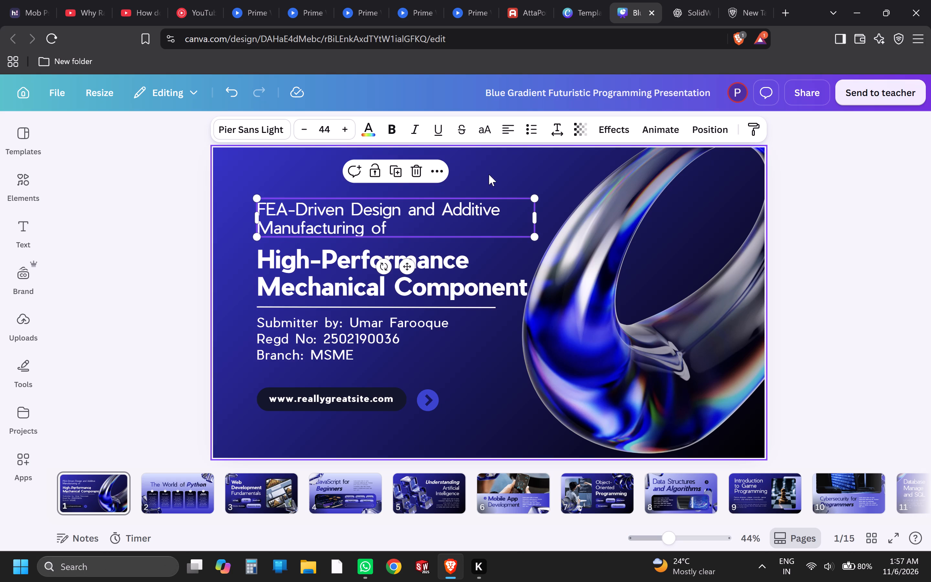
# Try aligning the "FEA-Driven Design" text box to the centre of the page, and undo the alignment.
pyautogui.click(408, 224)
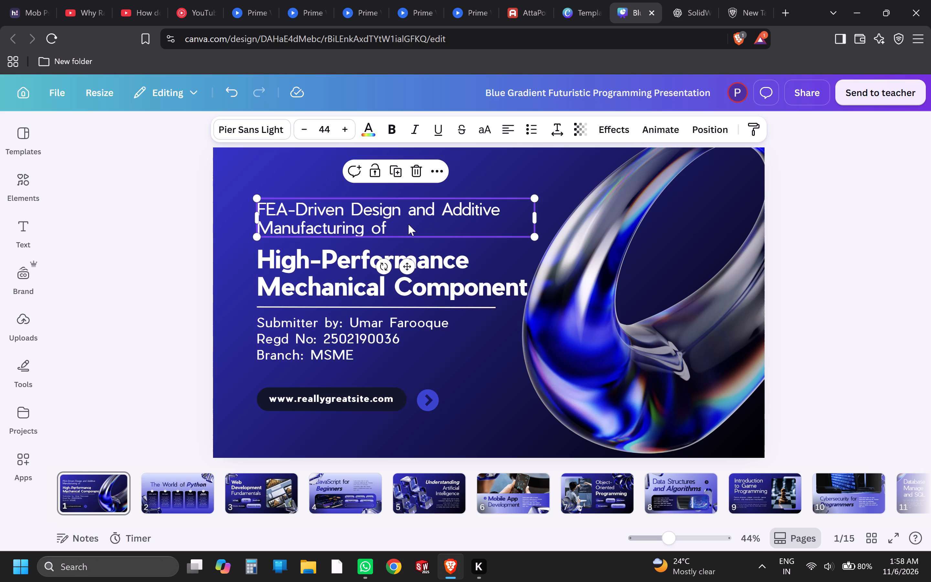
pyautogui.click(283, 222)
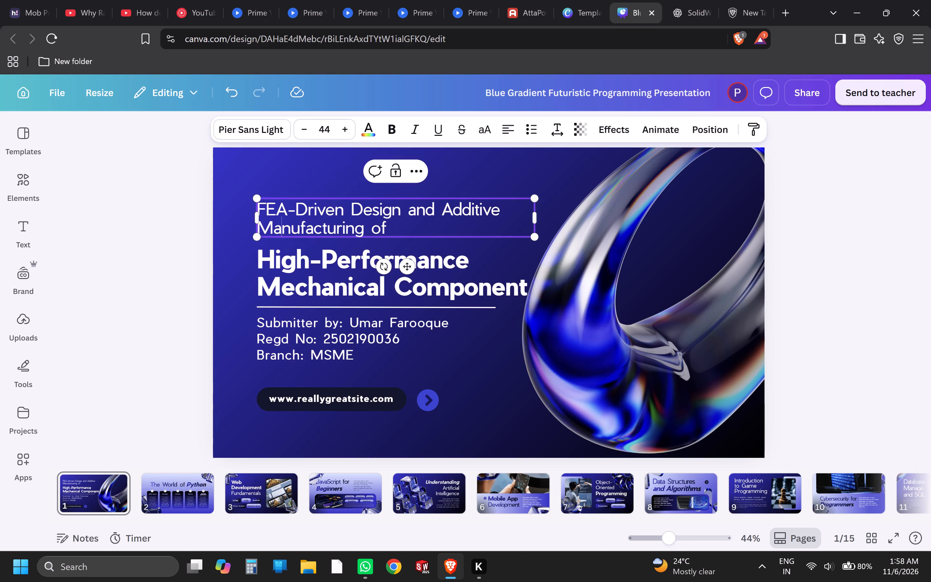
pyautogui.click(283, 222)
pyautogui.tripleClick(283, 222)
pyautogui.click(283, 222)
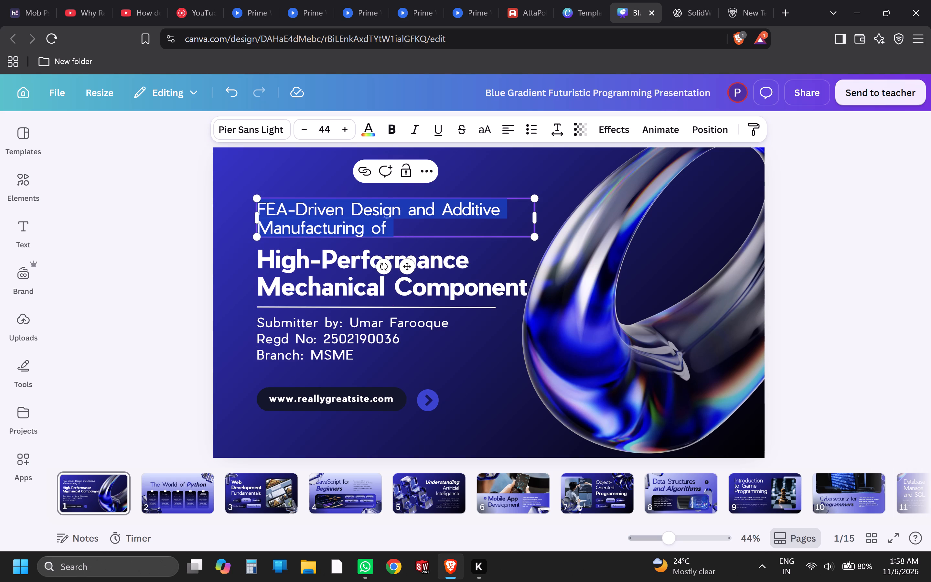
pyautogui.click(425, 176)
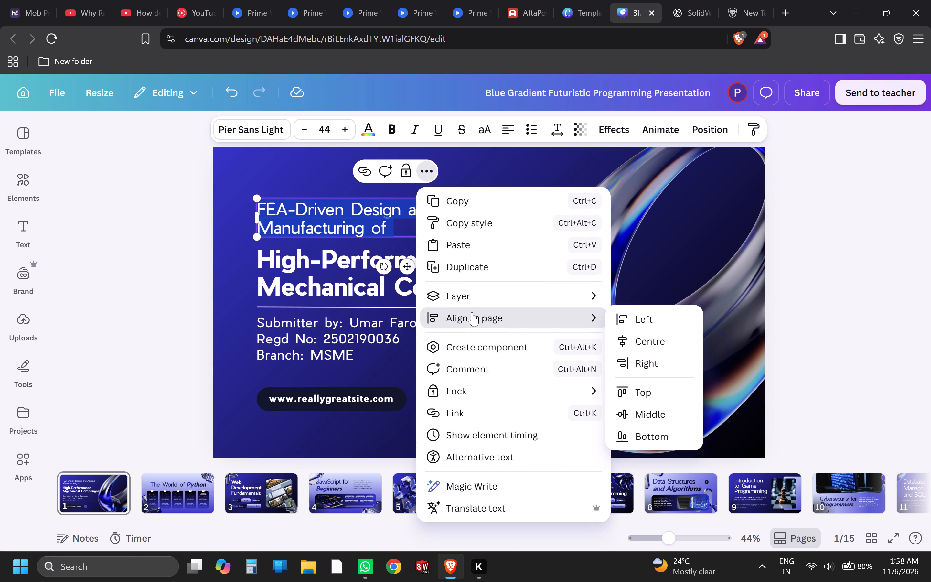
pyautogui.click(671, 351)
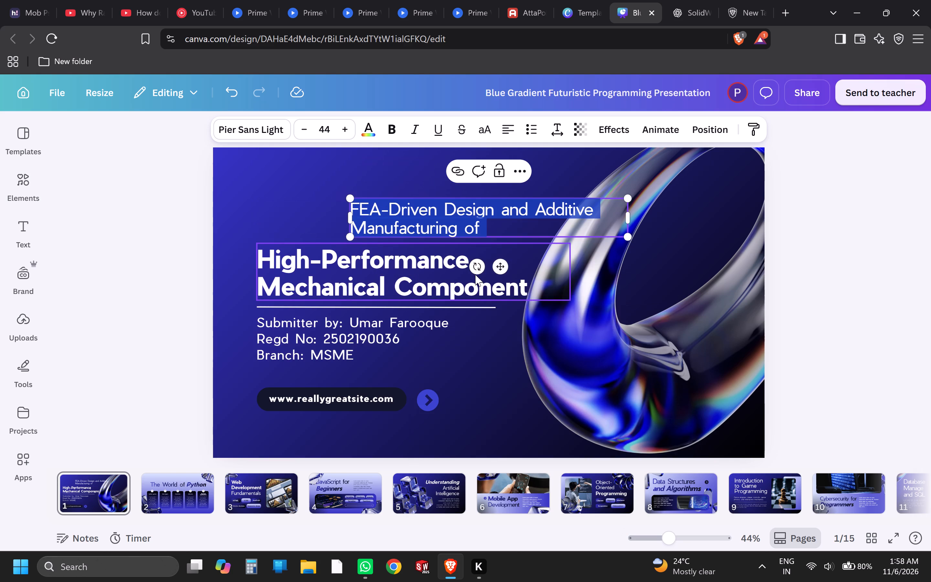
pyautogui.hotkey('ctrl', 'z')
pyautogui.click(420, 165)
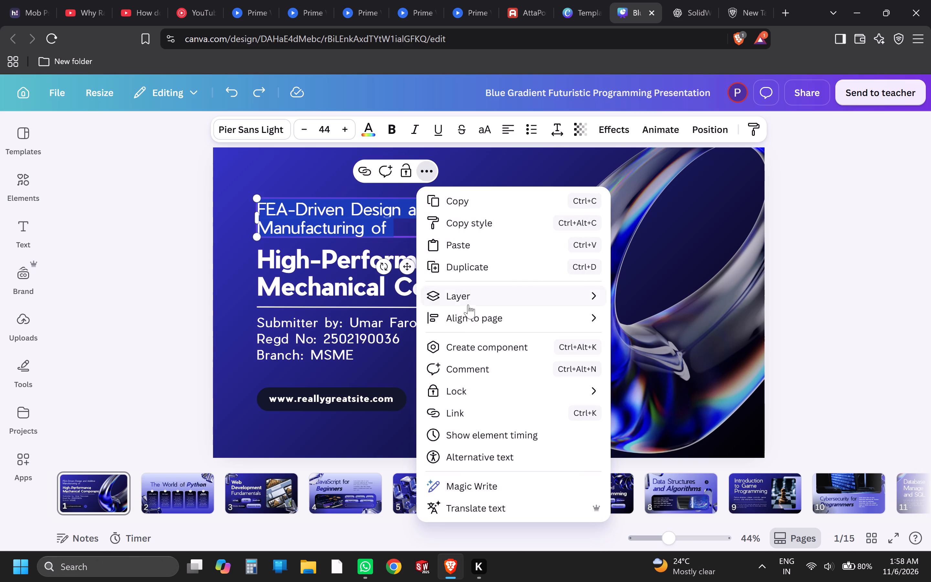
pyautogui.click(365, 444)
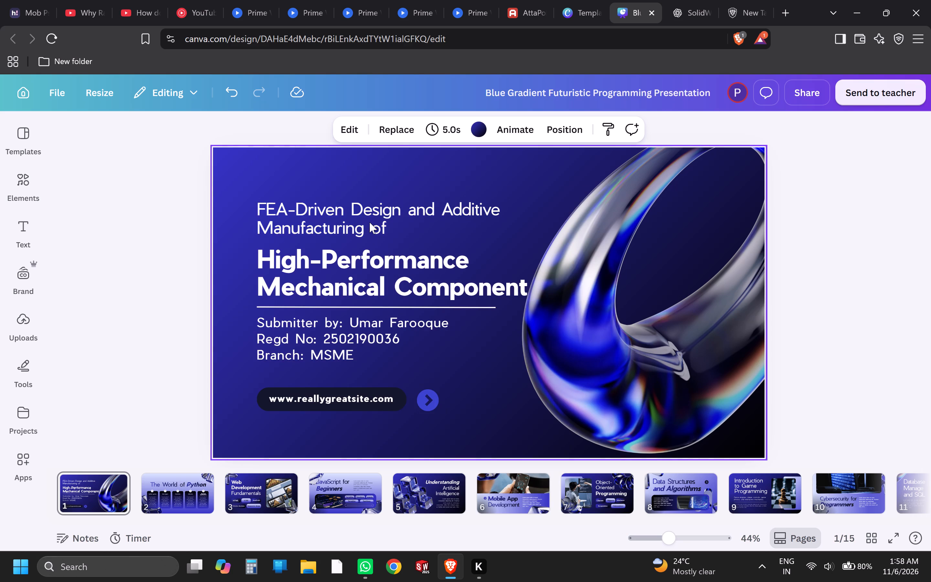
# Centre-align the text of both the "FEA-Driven Design" line and the bold title within their boxes.
pyautogui.tripleClick(370, 221)
pyautogui.click(507, 136)
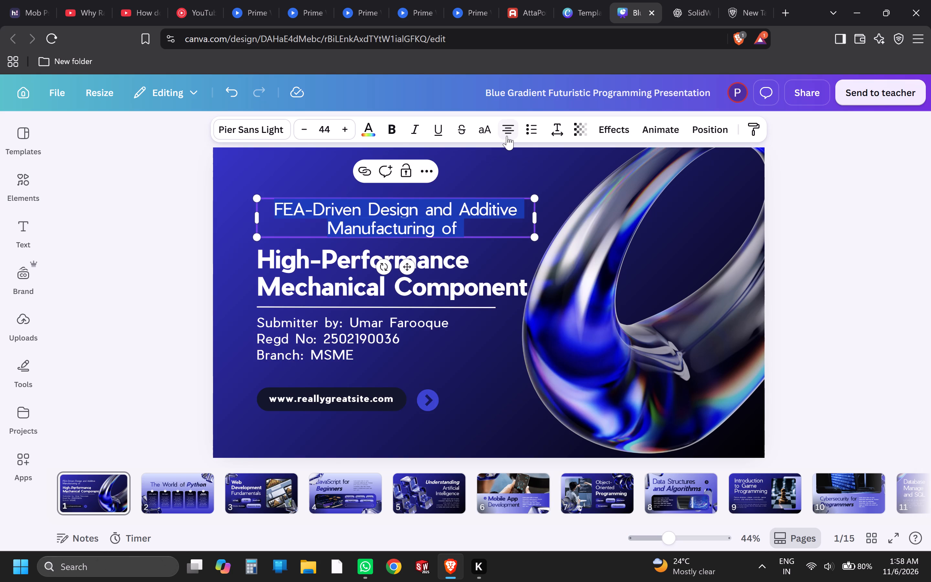
pyautogui.click(466, 433)
pyautogui.tripleClick(412, 276)
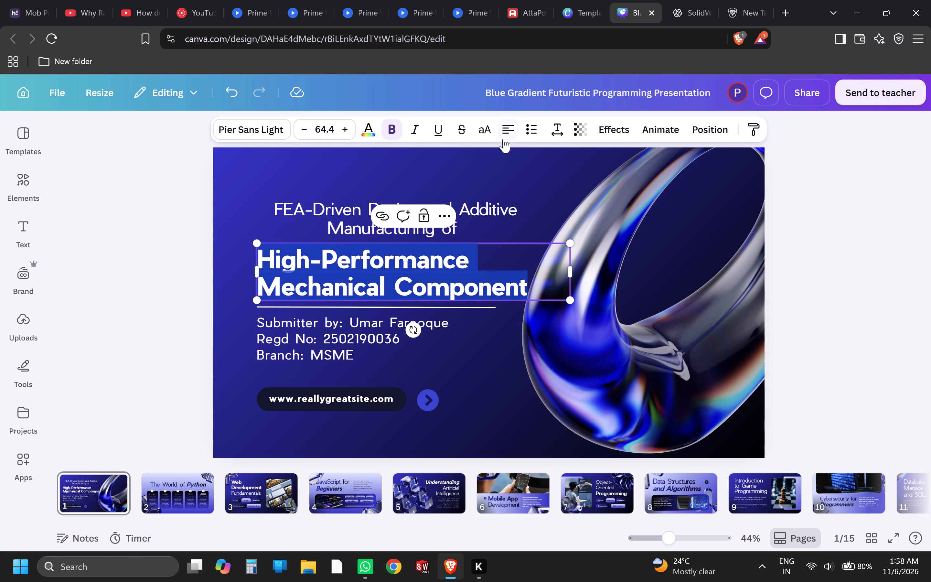
pyautogui.click(504, 137)
pyautogui.click(467, 416)
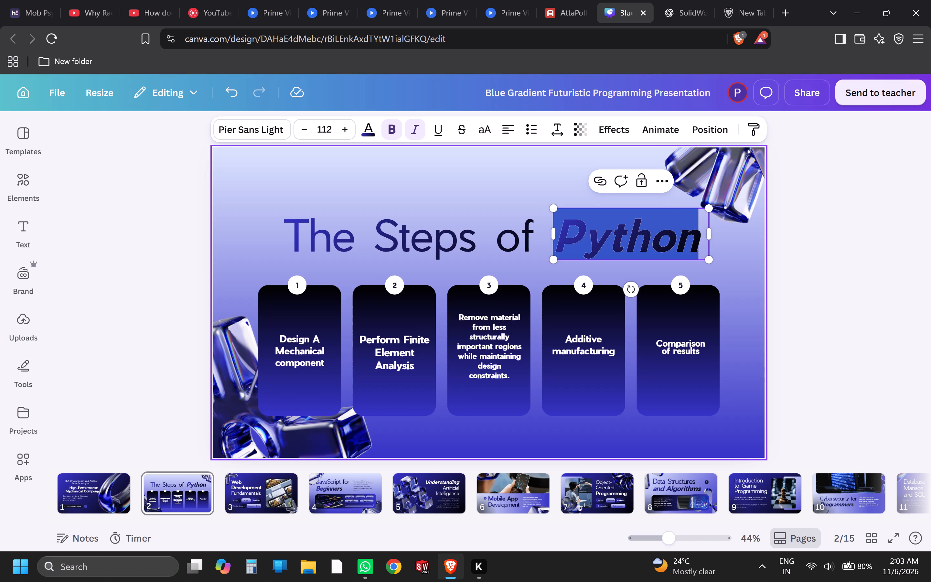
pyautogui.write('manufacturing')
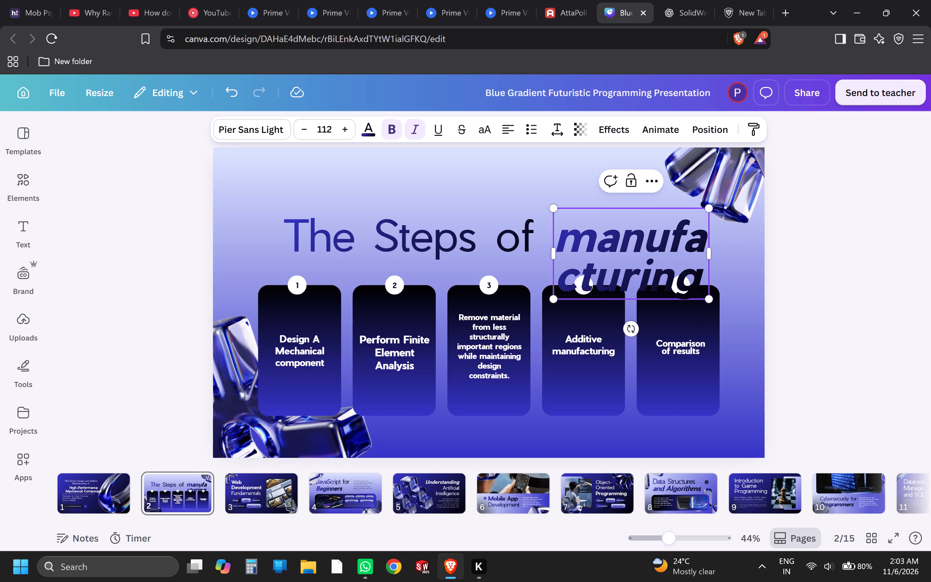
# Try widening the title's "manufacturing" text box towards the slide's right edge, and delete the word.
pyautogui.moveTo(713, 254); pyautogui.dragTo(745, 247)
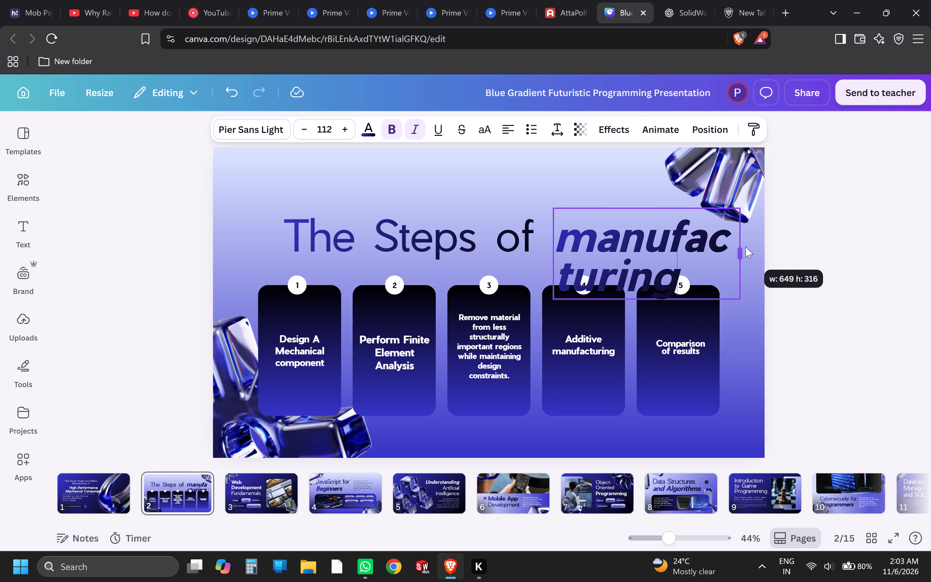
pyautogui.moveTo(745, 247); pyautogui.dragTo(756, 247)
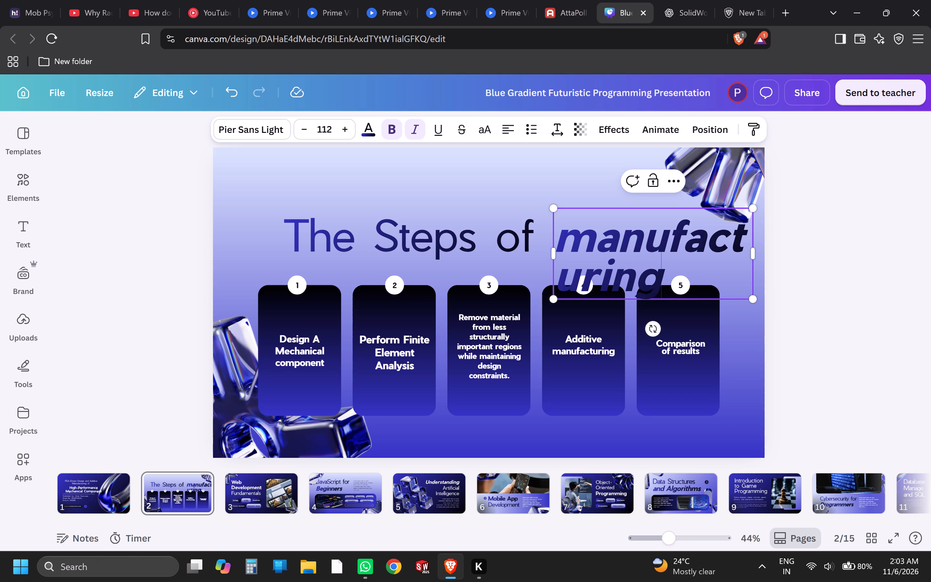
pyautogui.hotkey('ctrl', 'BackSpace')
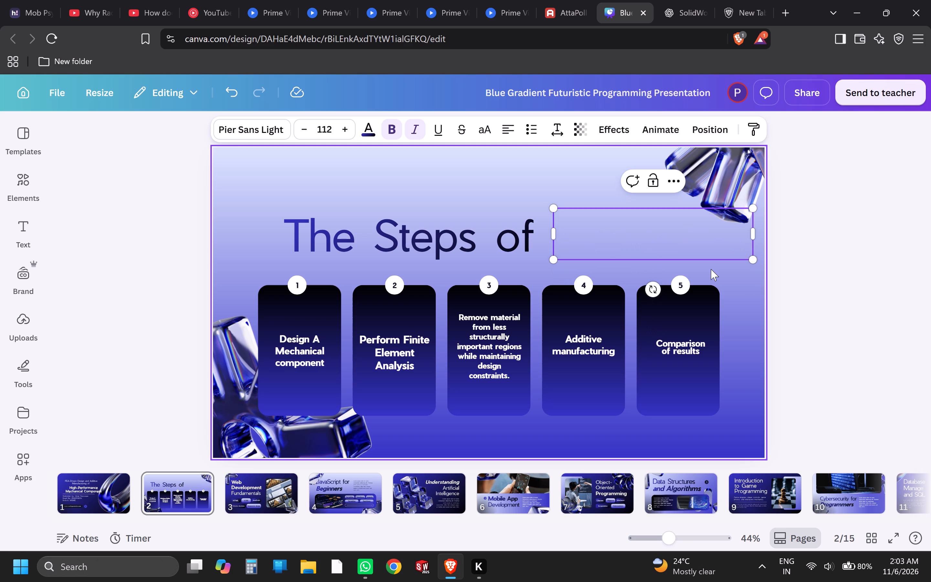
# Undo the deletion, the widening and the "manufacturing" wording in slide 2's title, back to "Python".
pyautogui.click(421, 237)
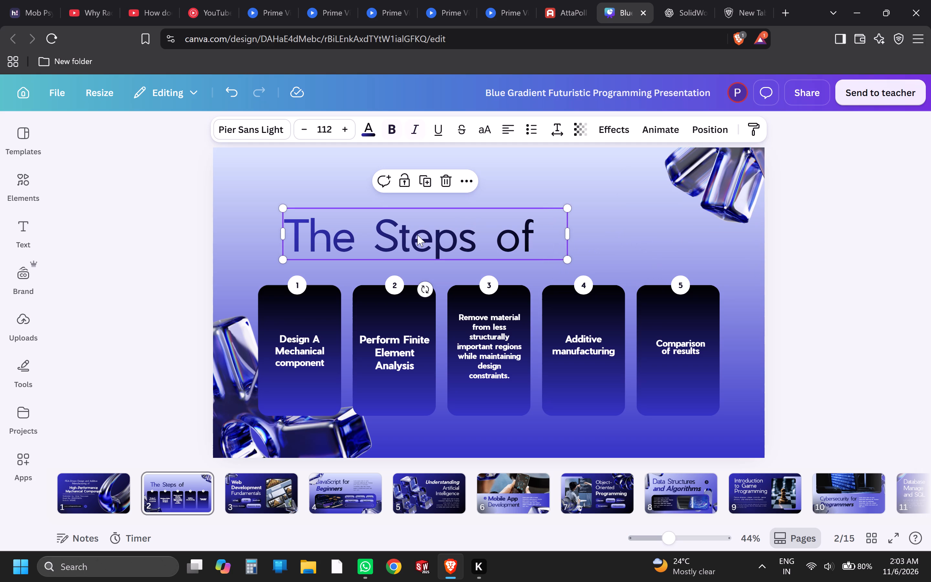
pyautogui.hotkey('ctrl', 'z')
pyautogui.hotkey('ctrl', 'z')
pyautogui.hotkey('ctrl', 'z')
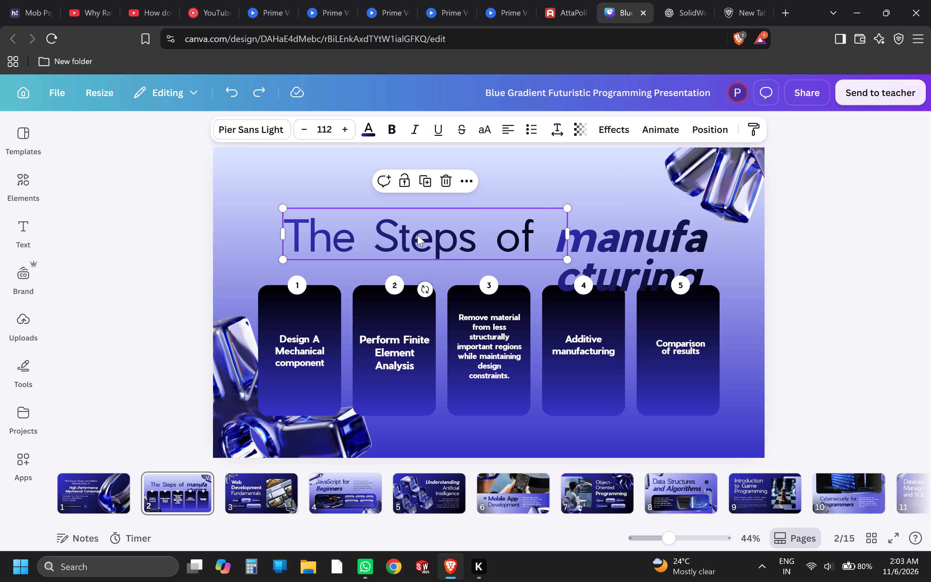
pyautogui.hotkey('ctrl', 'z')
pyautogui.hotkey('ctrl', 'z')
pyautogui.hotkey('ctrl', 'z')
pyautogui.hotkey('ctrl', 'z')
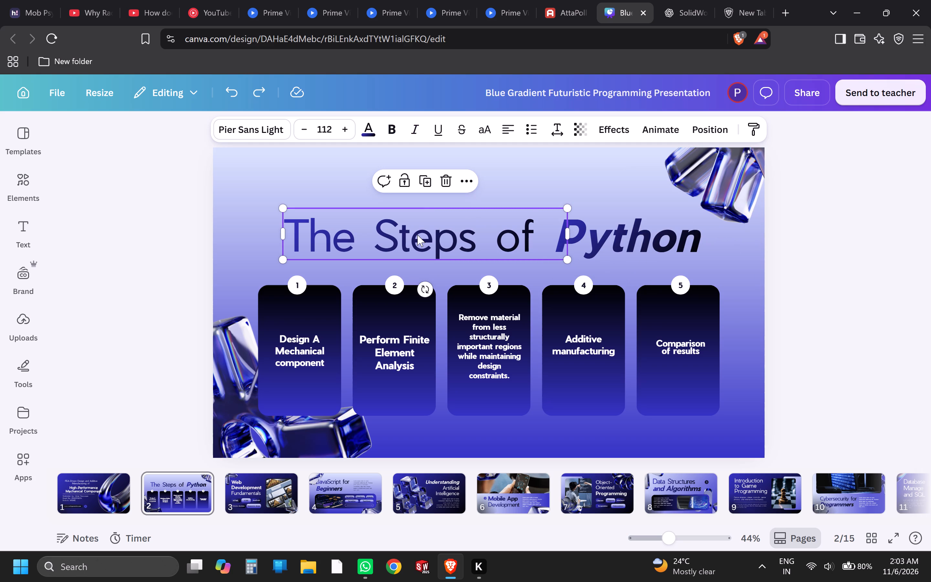
# Shift slide 2's "The Steps of" title text left, just past the first card's left edge, leaving a gap before "Python".
pyautogui.click(317, 187)
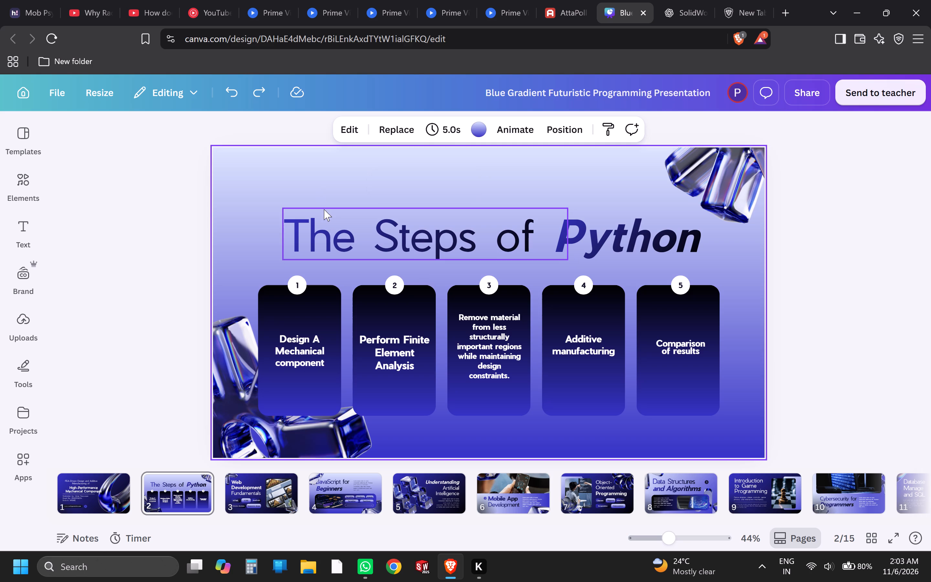
pyautogui.moveTo(336, 222); pyautogui.dragTo(311, 222)
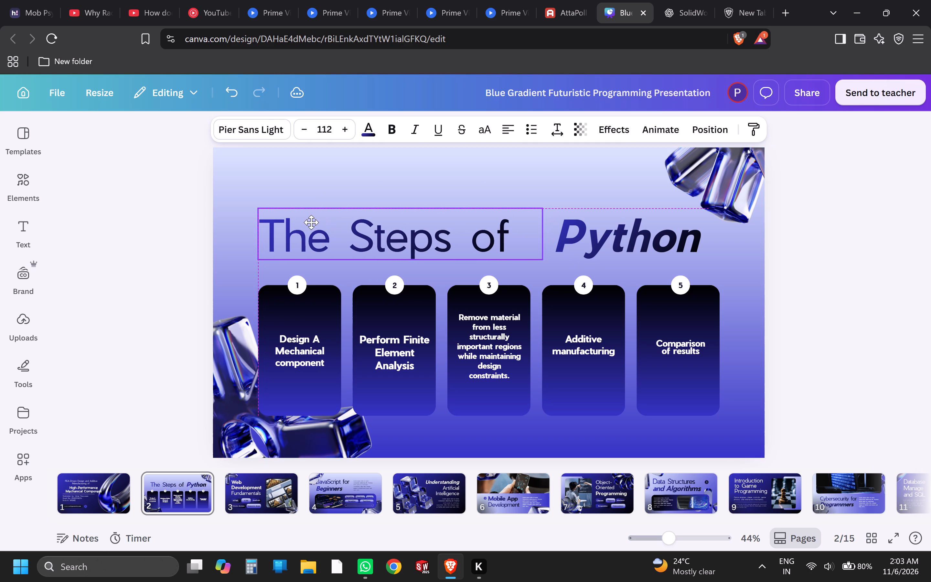
pyautogui.moveTo(311, 222); pyautogui.dragTo(294, 222)
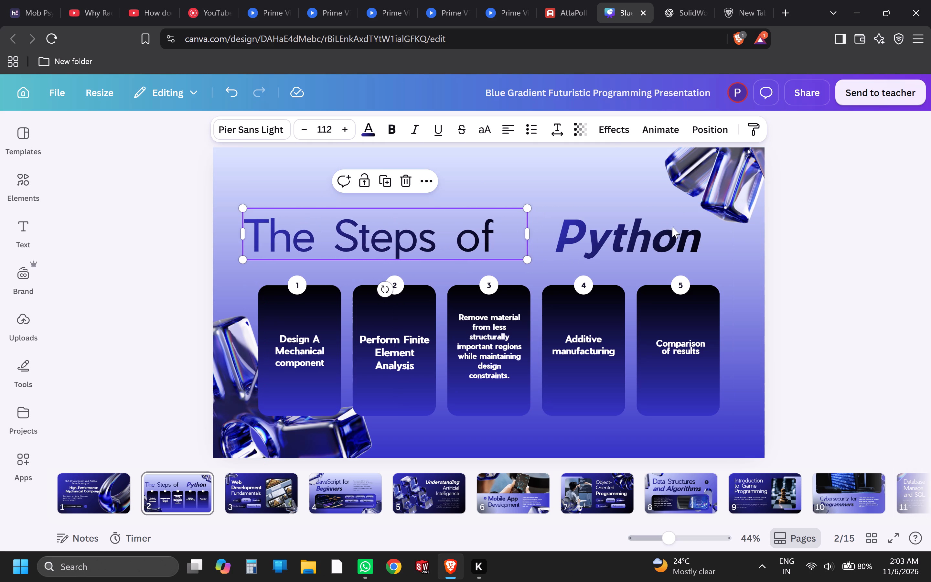
# Replace the word "Python" in slide 2's title with "Manufacturing".
pyautogui.doubleClick(615, 234)
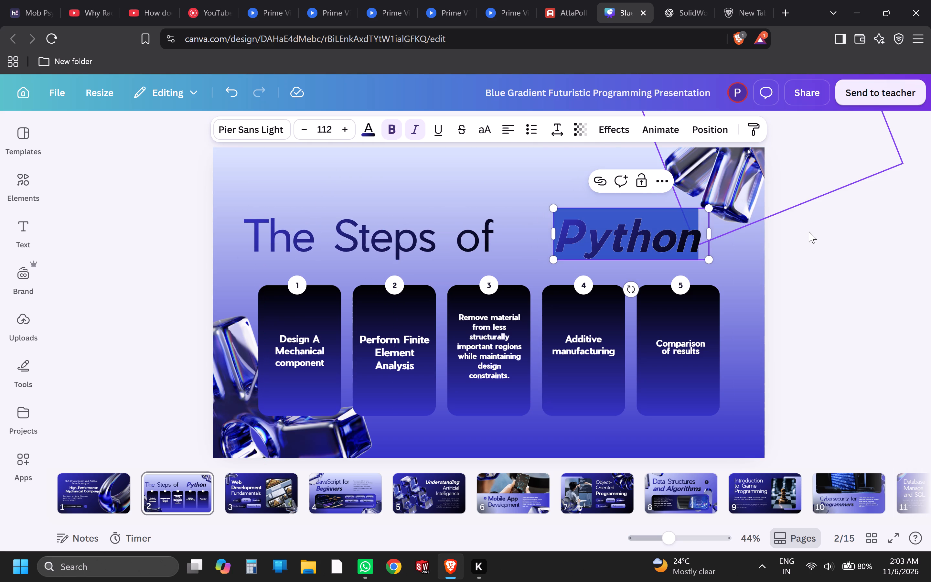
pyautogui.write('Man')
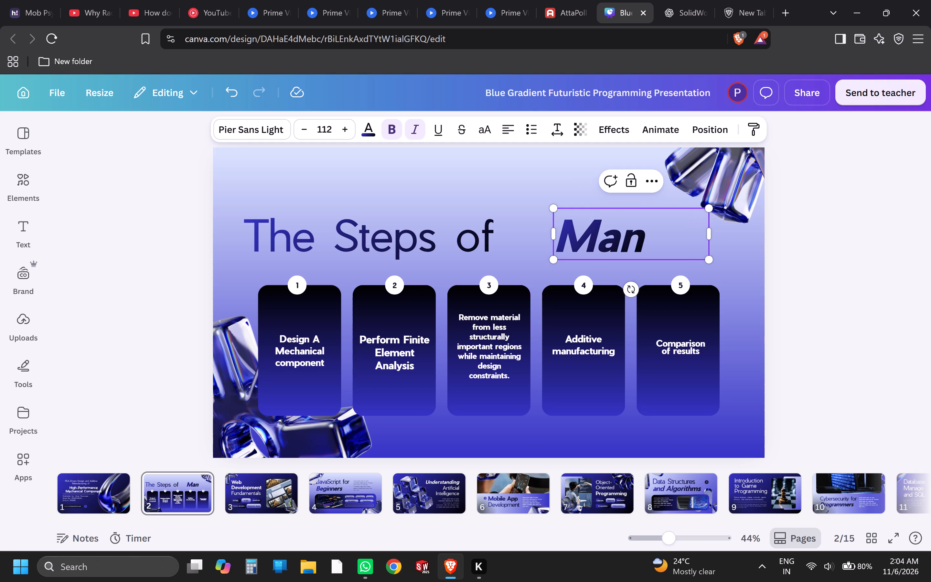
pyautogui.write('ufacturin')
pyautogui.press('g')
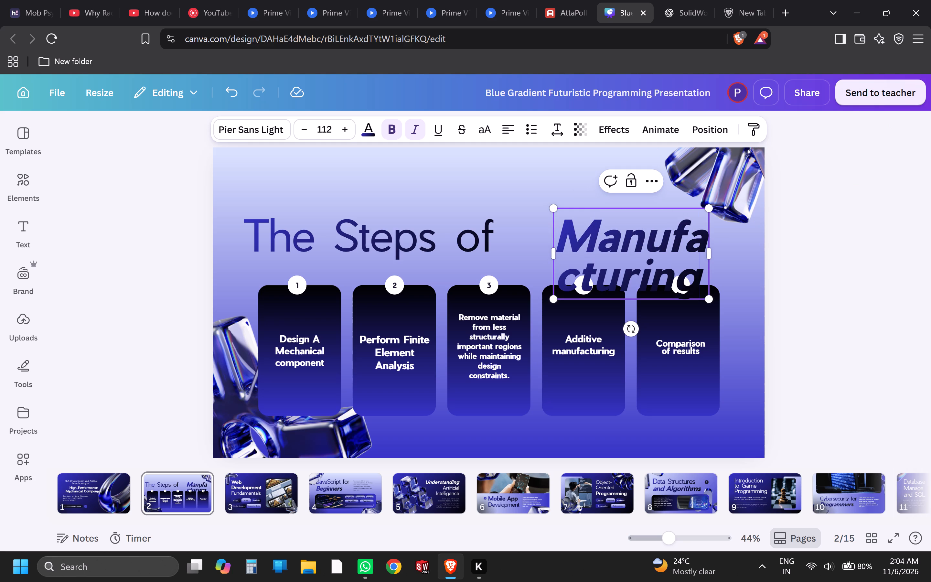
# Scale the title's "Manufacturing" text down to size 87 and widen its box both ways so the word fits on one line.
pyautogui.click(554, 253)
pyautogui.moveTo(550, 253); pyautogui.dragTo(515, 252)
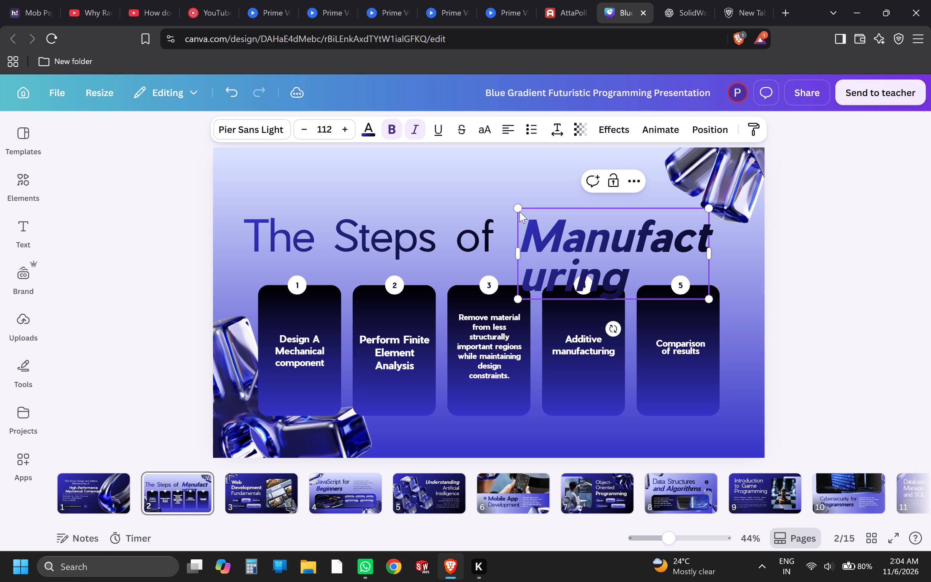
pyautogui.moveTo(516, 208); pyautogui.dragTo(544, 221)
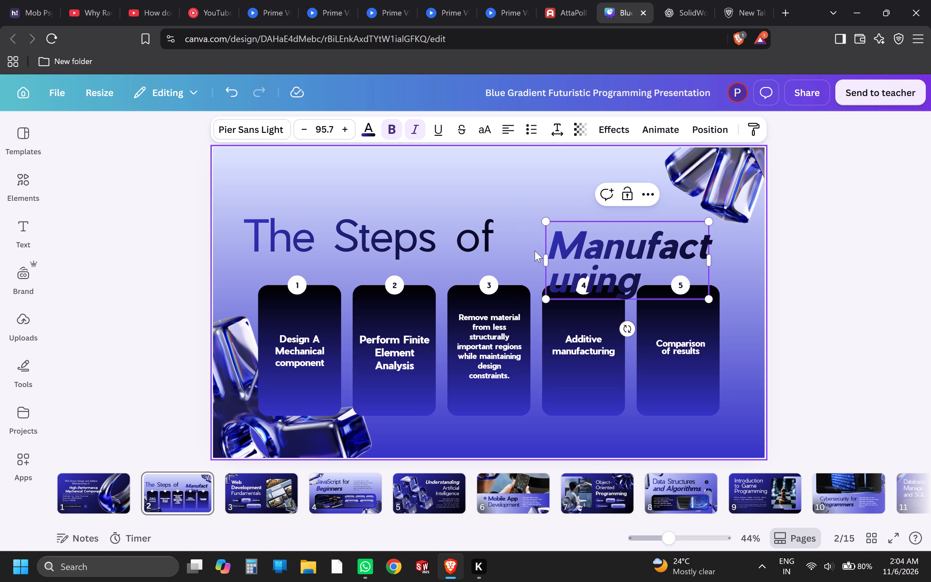
pyautogui.moveTo(545, 260); pyautogui.dragTo(513, 254)
pyautogui.moveTo(707, 261); pyautogui.dragTo(710, 261)
pyautogui.moveTo(710, 261); pyautogui.dragTo(724, 260)
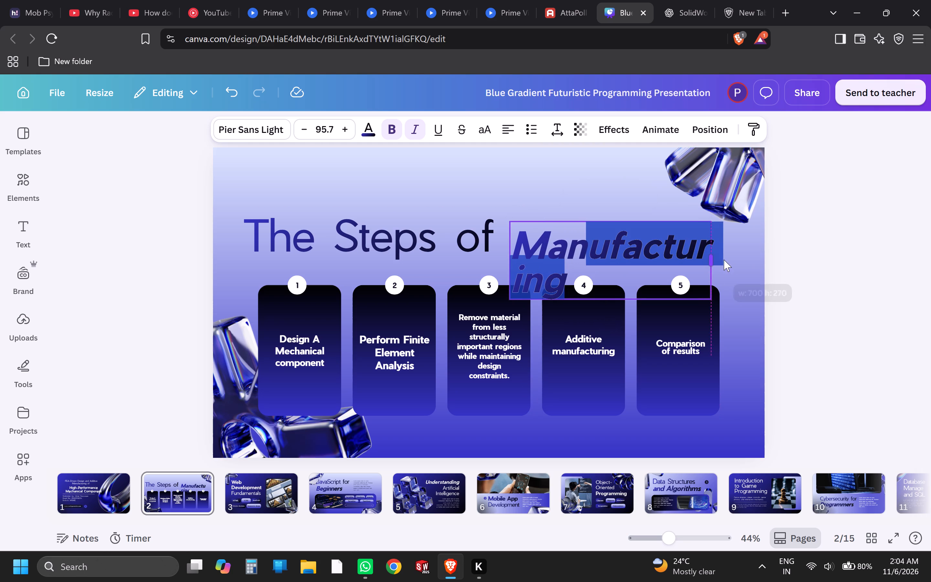
pyautogui.moveTo(724, 260); pyautogui.dragTo(738, 257)
pyautogui.click(749, 310)
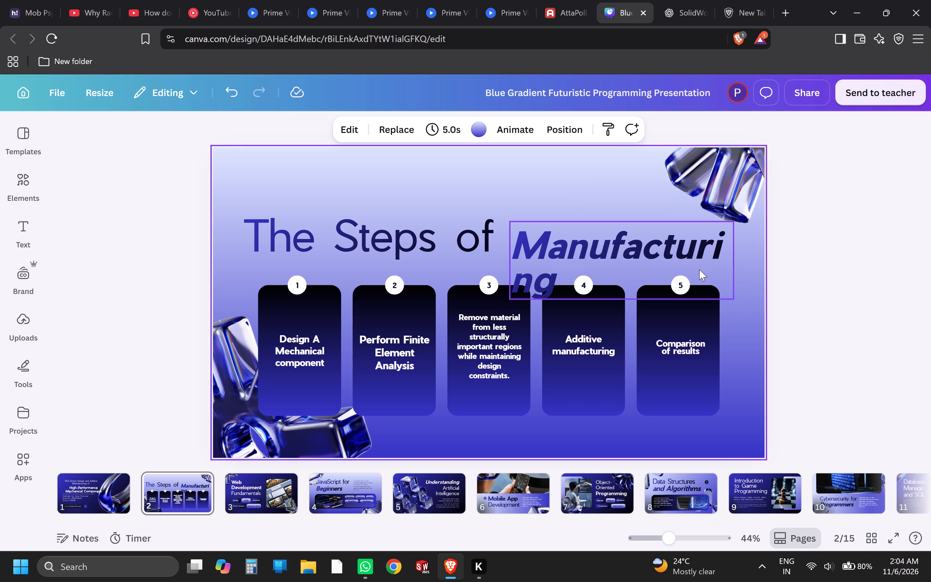
pyautogui.click(699, 269)
pyautogui.moveTo(732, 222); pyautogui.dragTo(718, 233)
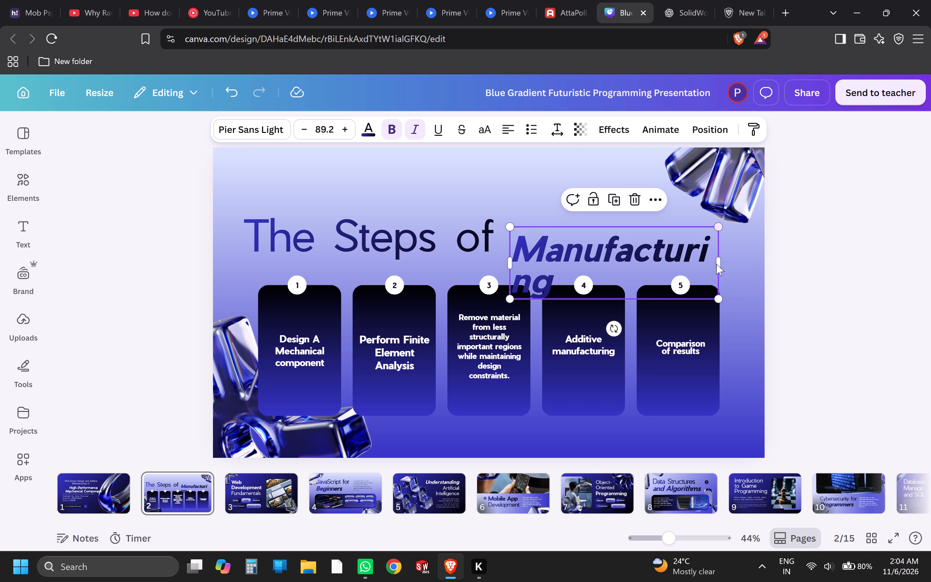
pyautogui.moveTo(719, 263); pyautogui.dragTo(737, 260)
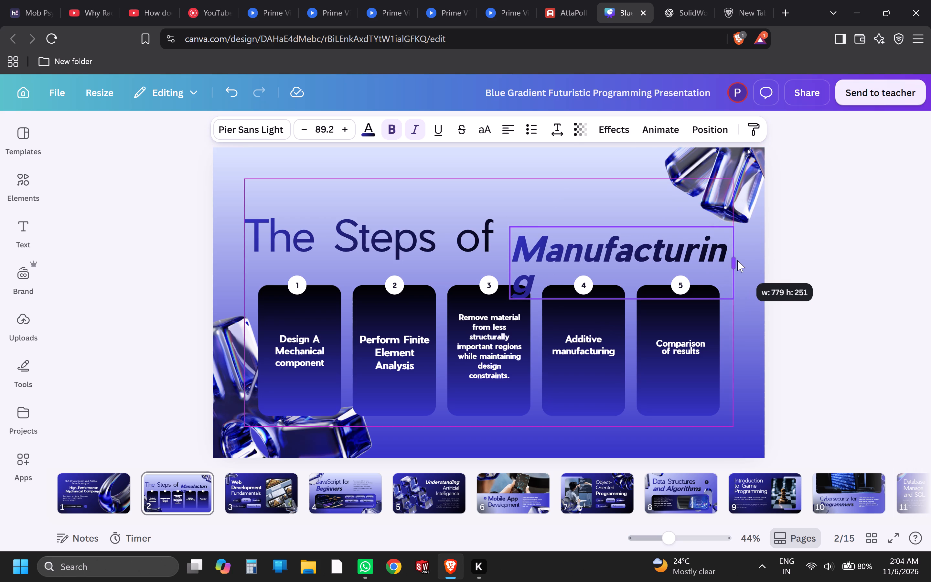
pyautogui.moveTo(737, 260); pyautogui.dragTo(745, 260)
pyautogui.moveTo(744, 228); pyautogui.dragTo(740, 234)
pyautogui.moveTo(739, 262); pyautogui.dragTo(749, 262)
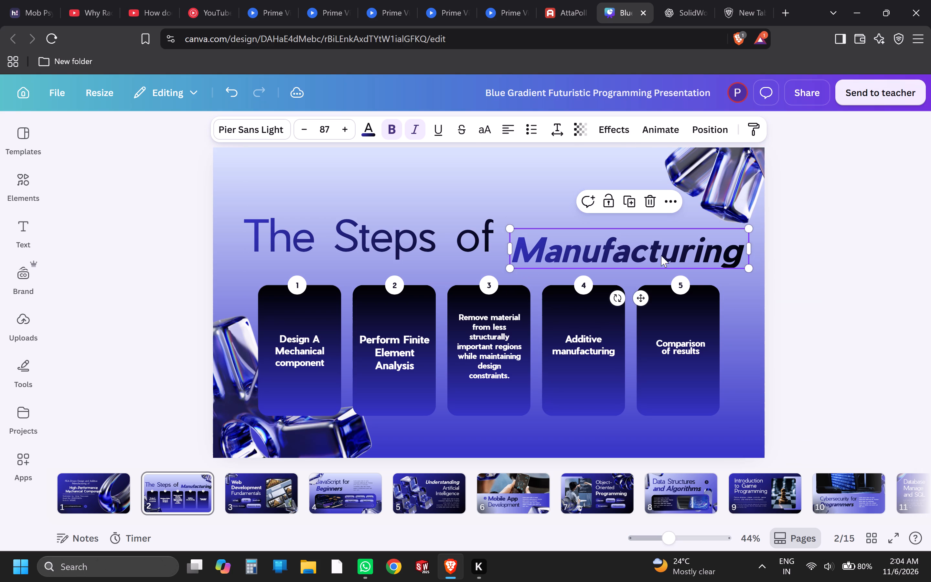
# Move "Manufacturing" up slightly to line up with "The Steps of" on slide 2.
pyautogui.moveTo(659, 253); pyautogui.dragTo(661, 242)
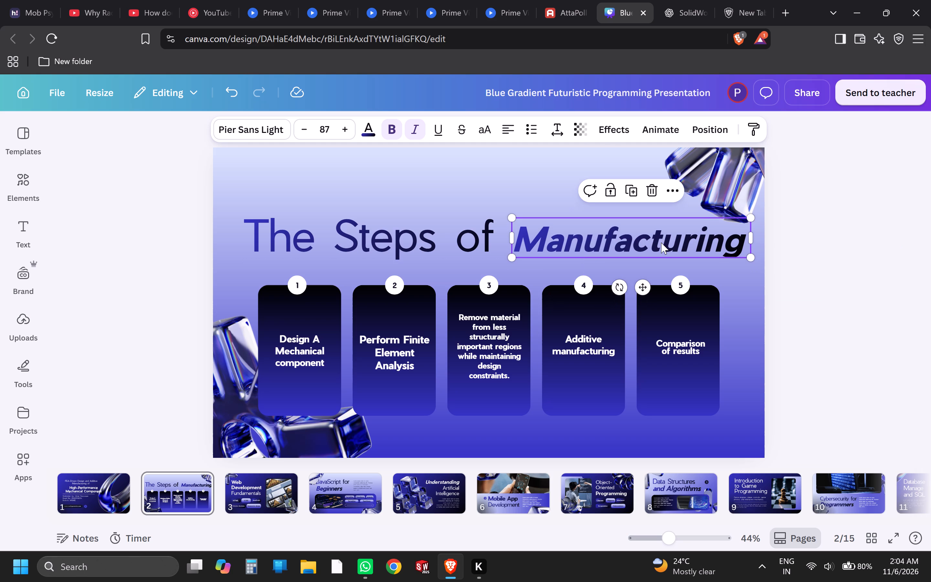
pyautogui.click(751, 282)
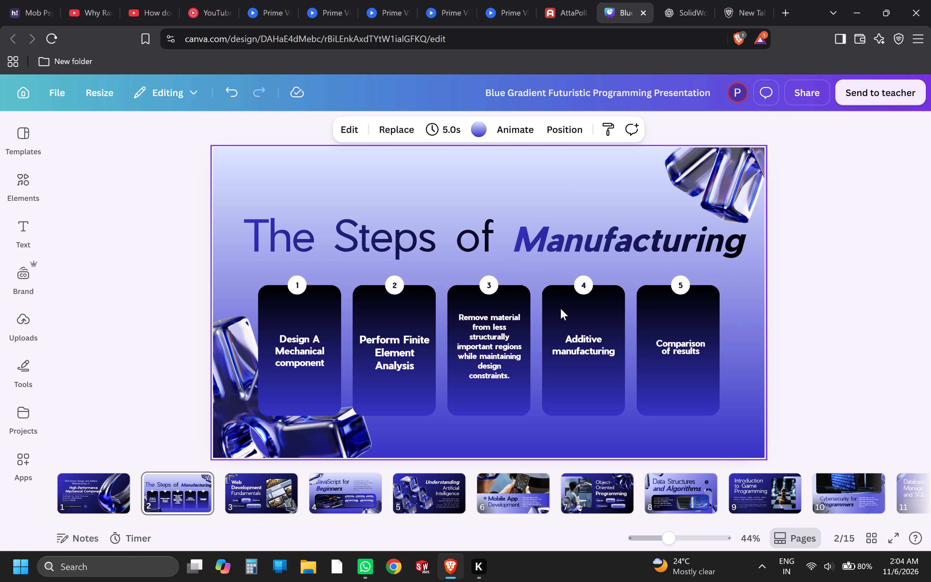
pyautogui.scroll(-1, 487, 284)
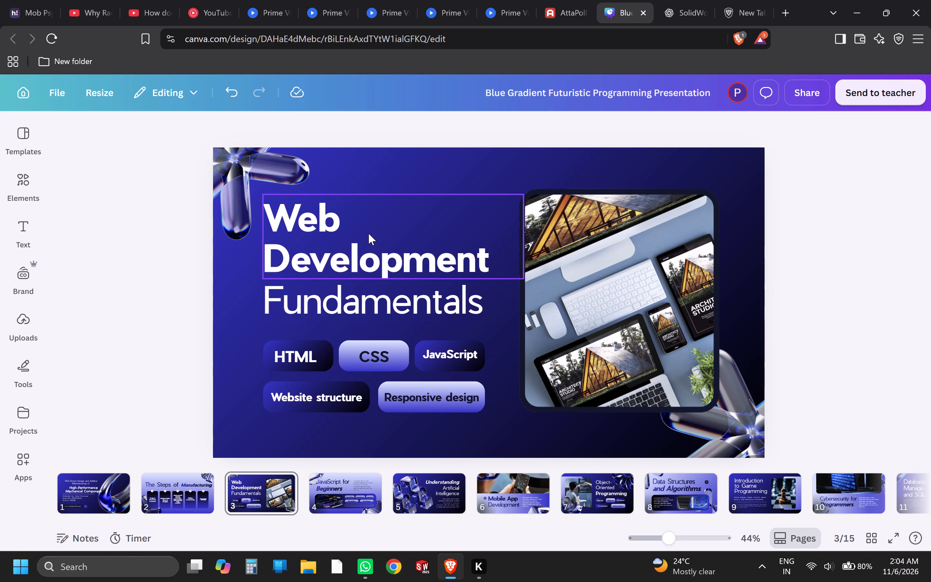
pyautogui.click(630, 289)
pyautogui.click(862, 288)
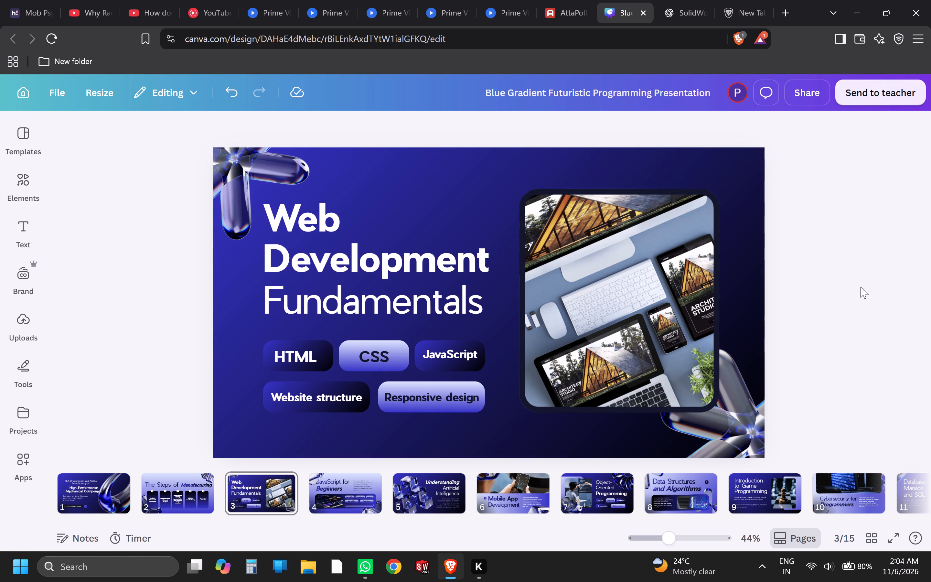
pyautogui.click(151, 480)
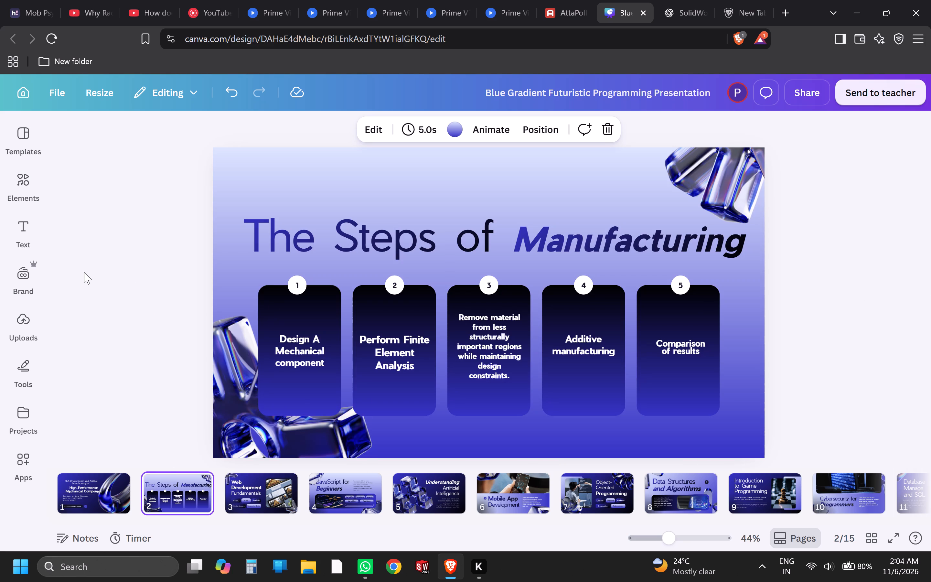
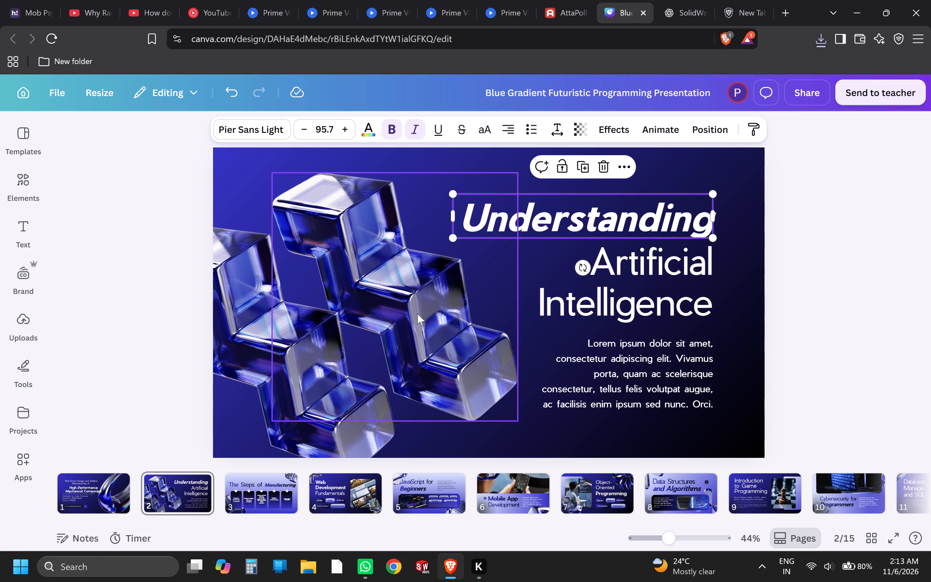
pyautogui.click(442, 310)
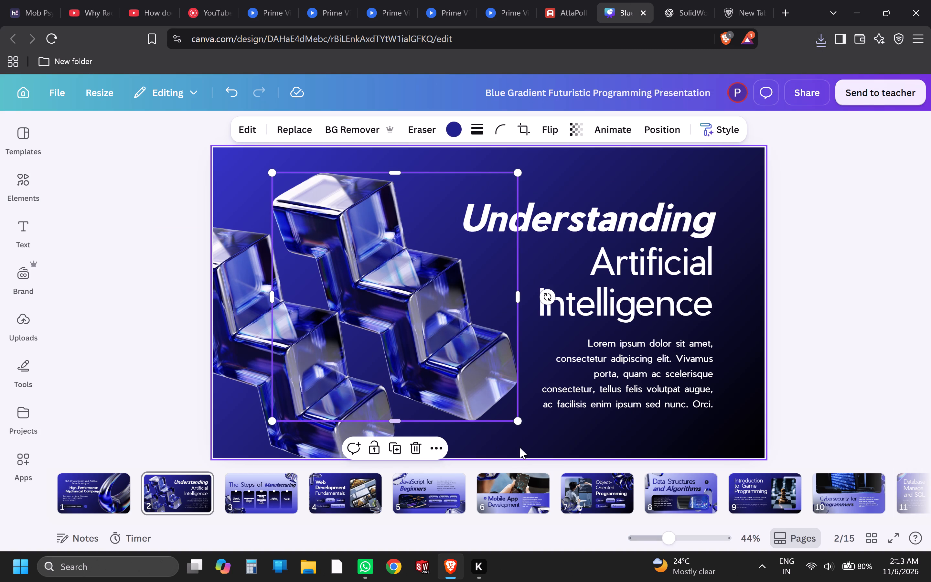
pyautogui.click(506, 446)
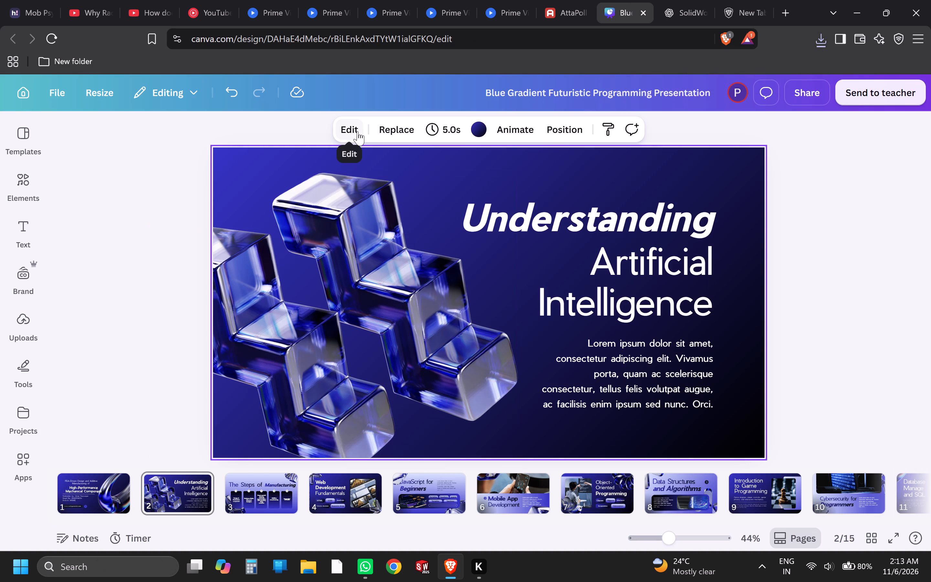
pyautogui.click(361, 228)
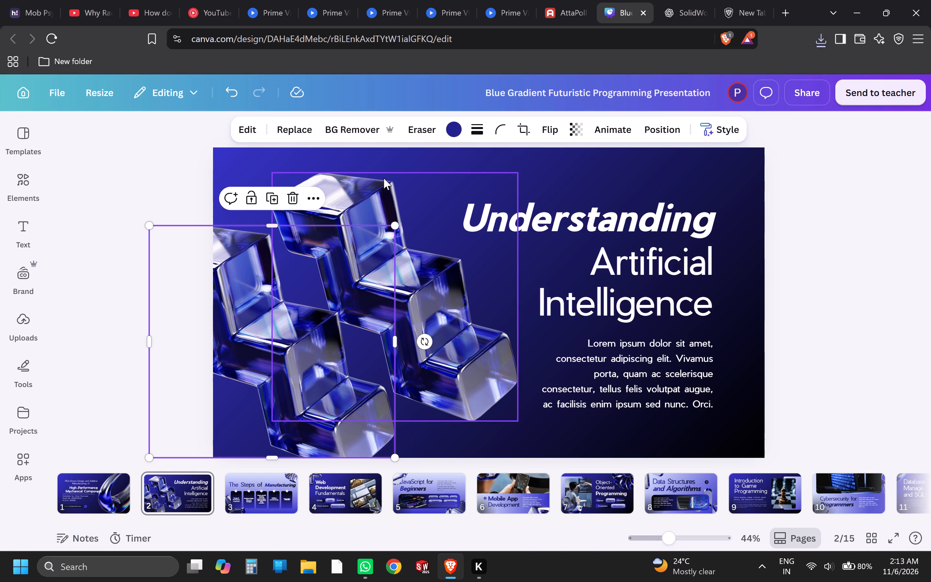
pyautogui.click(302, 132)
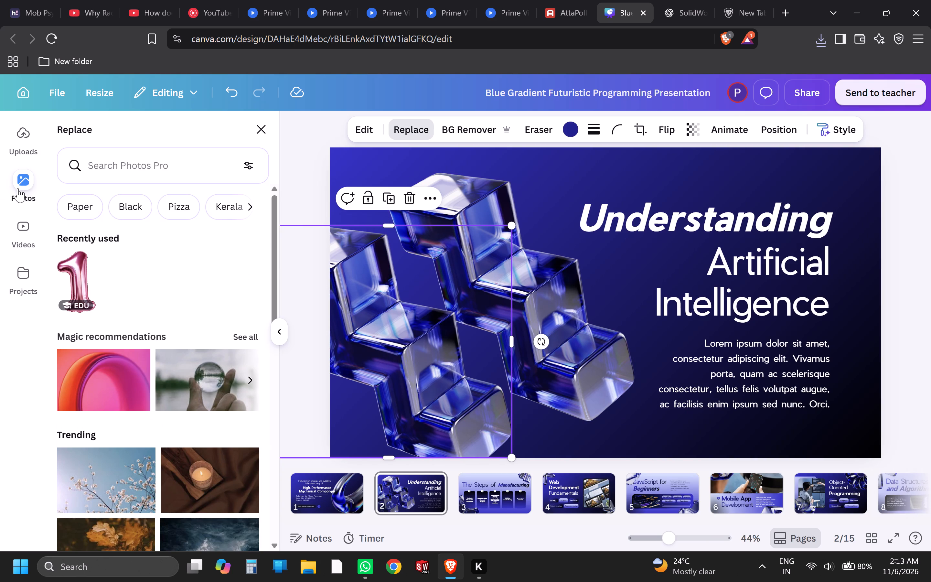
pyautogui.click(24, 182)
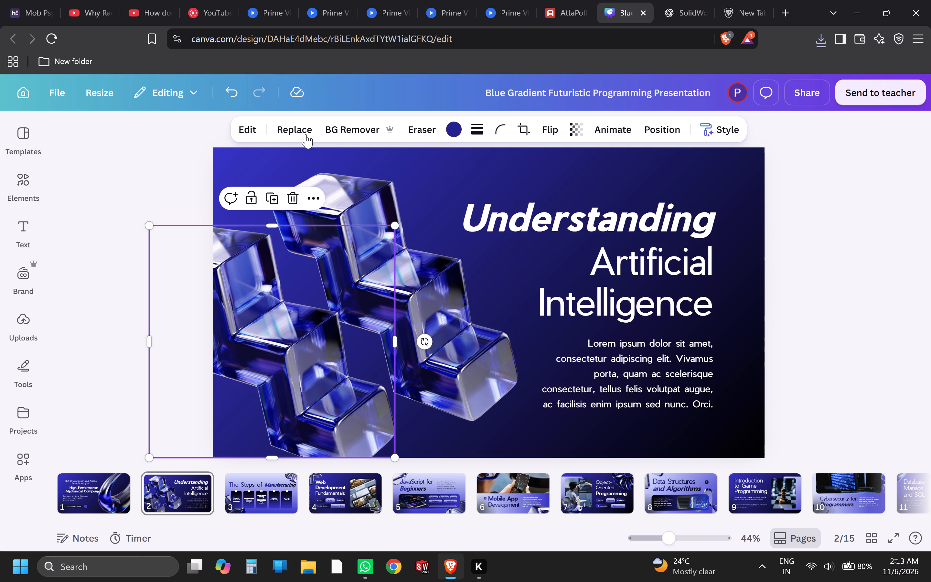
pyautogui.click(298, 129)
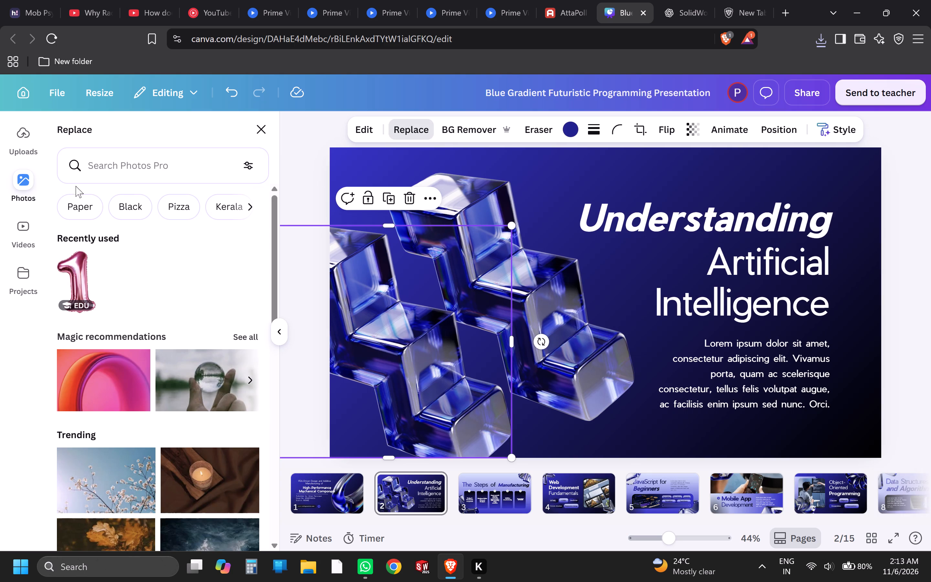
pyautogui.click(468, 123)
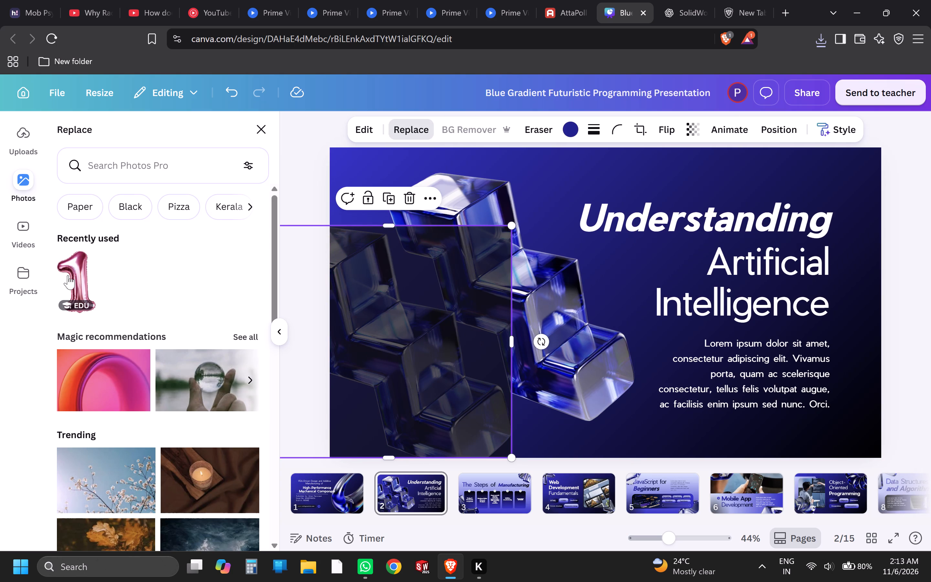
pyautogui.click(553, 463)
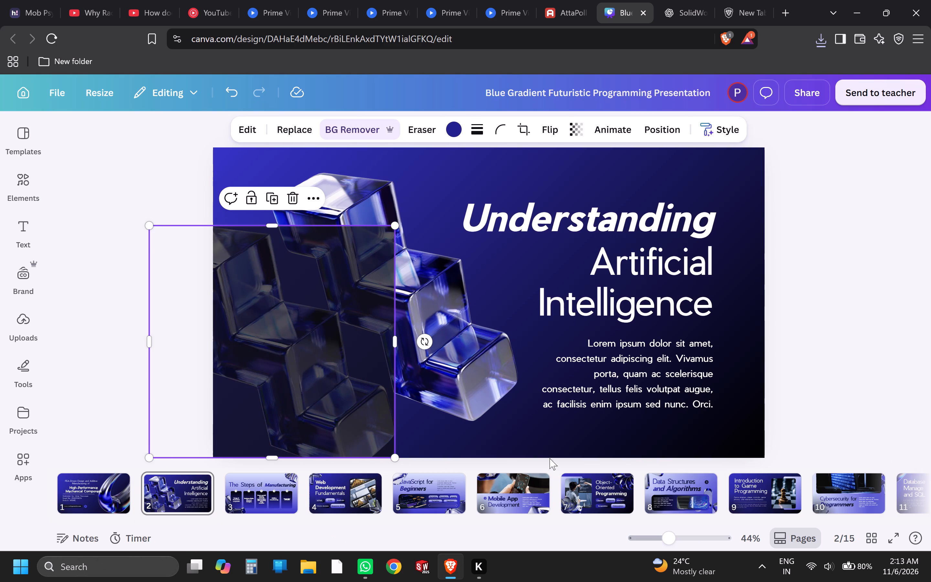
pyautogui.click(909, 346)
pyautogui.click(296, 305)
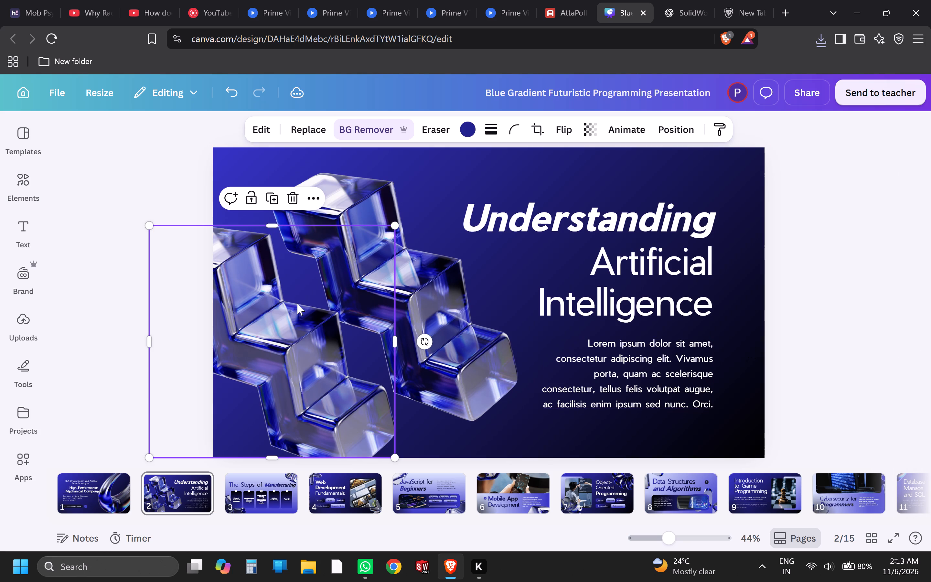
# Upload FEA Stress Analysis Bracket.png from the ppt folder in 3rd sem > pth as a replacement for the lower-left glass image.
pyautogui.click(311, 134)
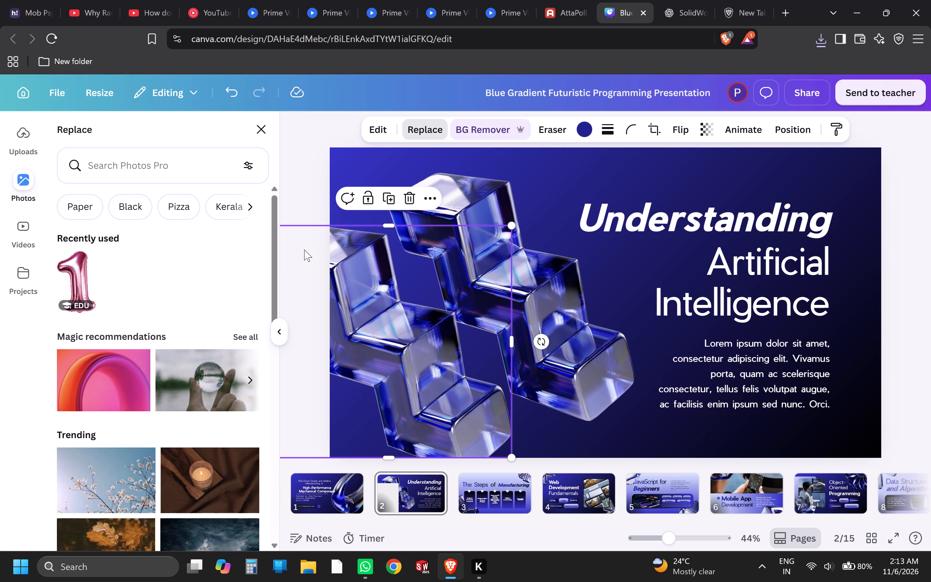
pyautogui.click(24, 149)
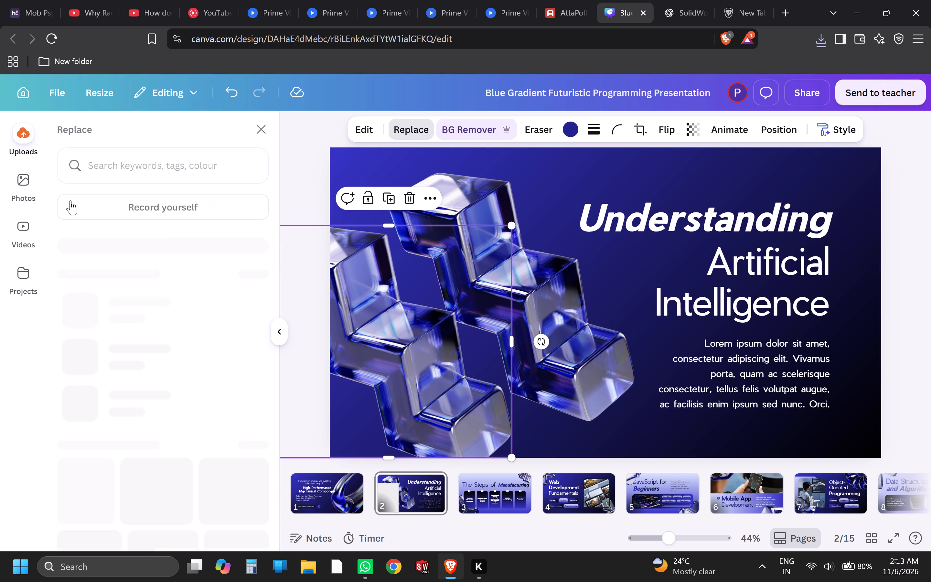
pyautogui.click(163, 204)
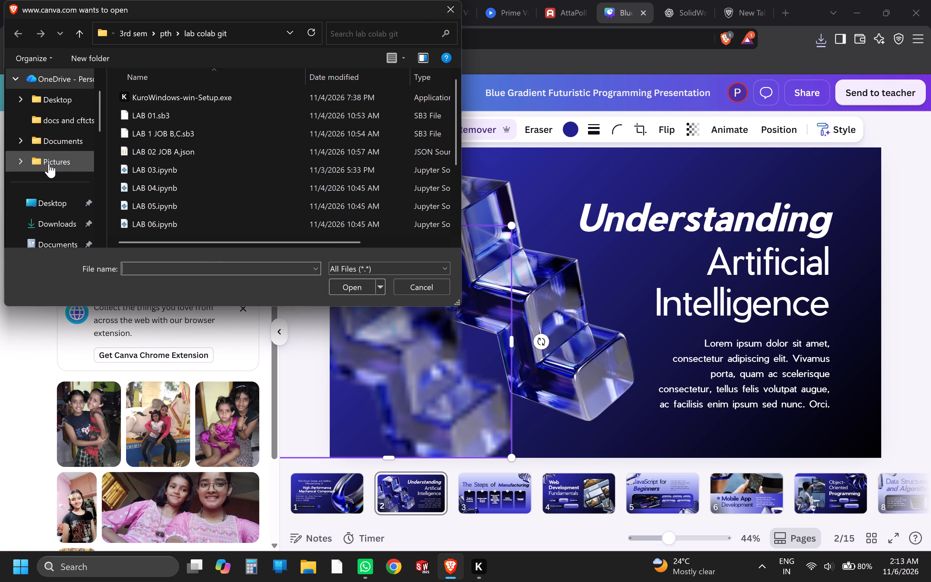
pyautogui.click(57, 121)
pyautogui.click(62, 102)
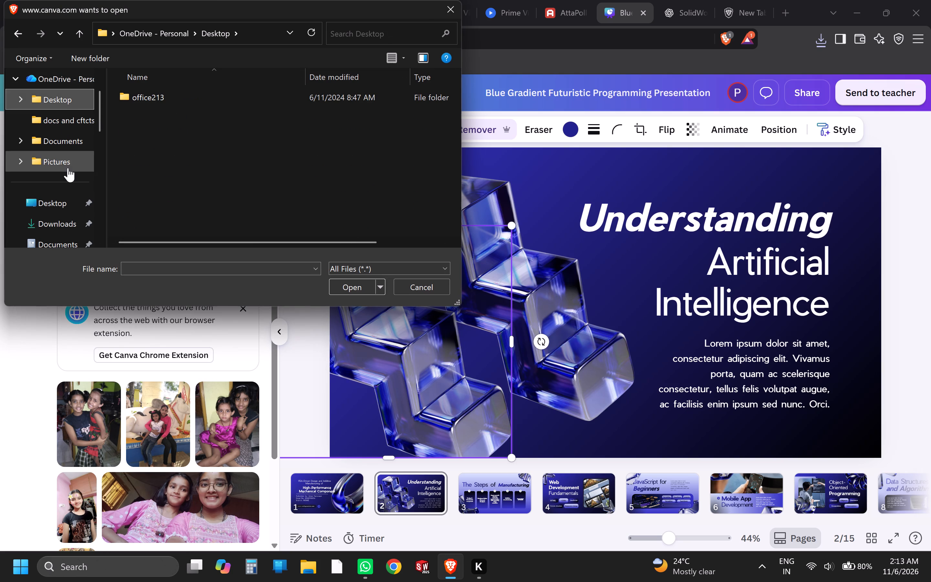
pyautogui.scroll(2, 64, 164)
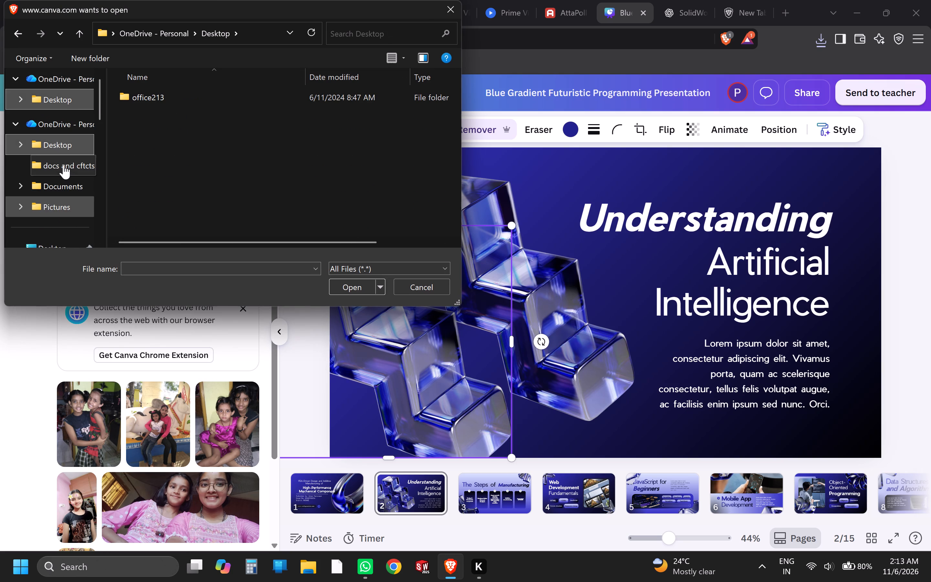
pyautogui.scroll(-1, 63, 165)
pyautogui.click(64, 143)
pyautogui.click(69, 126)
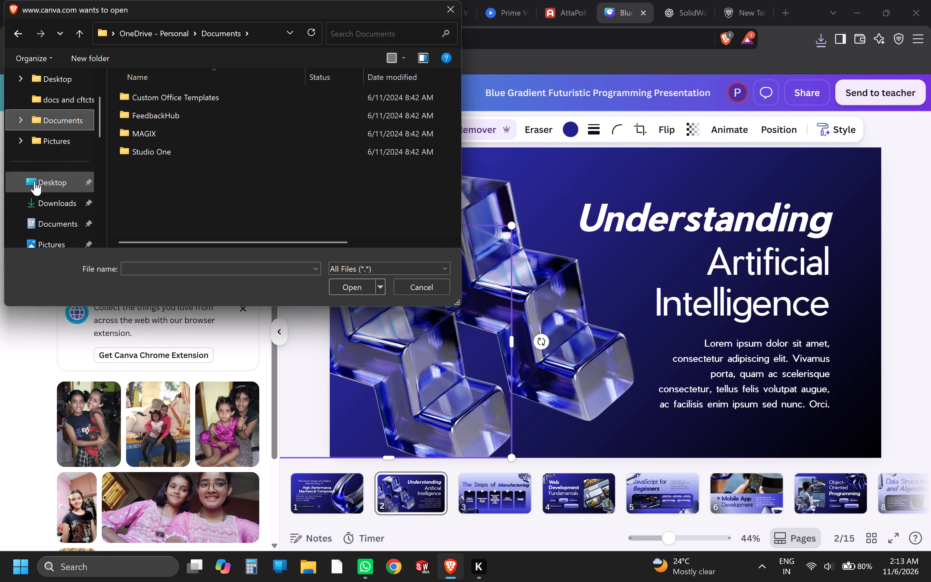
pyautogui.scroll(7, 35, 181)
pyautogui.scroll(-4, 36, 183)
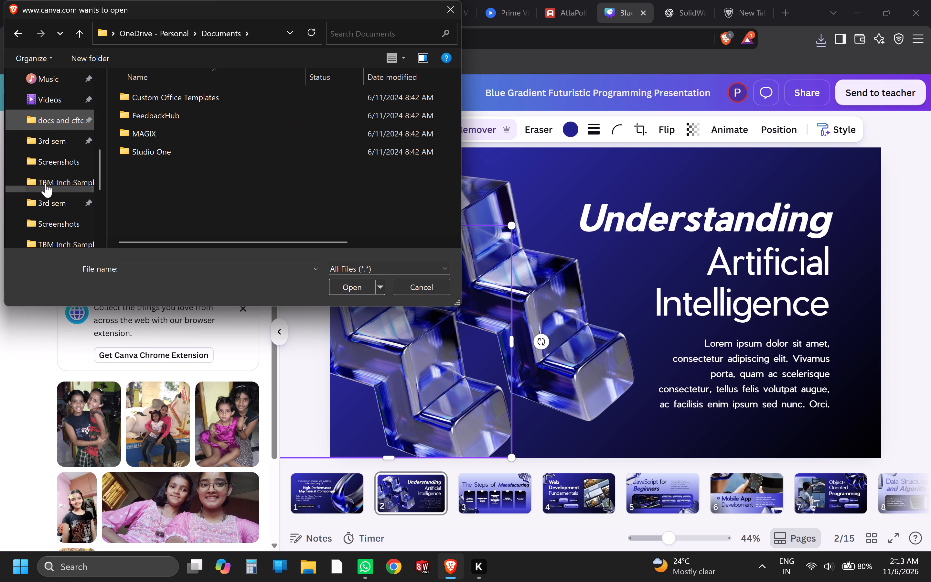
pyautogui.click(69, 146)
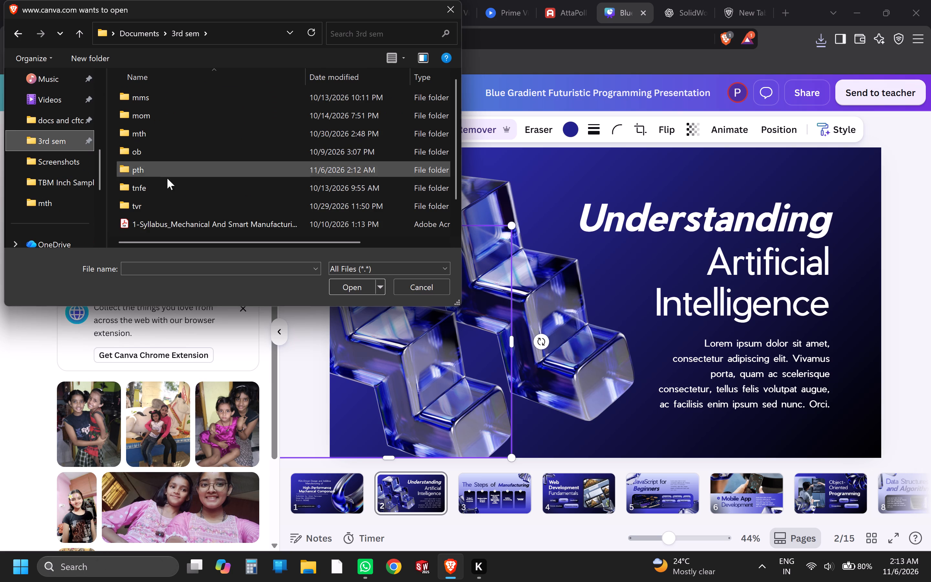
pyautogui.doubleClick(168, 171)
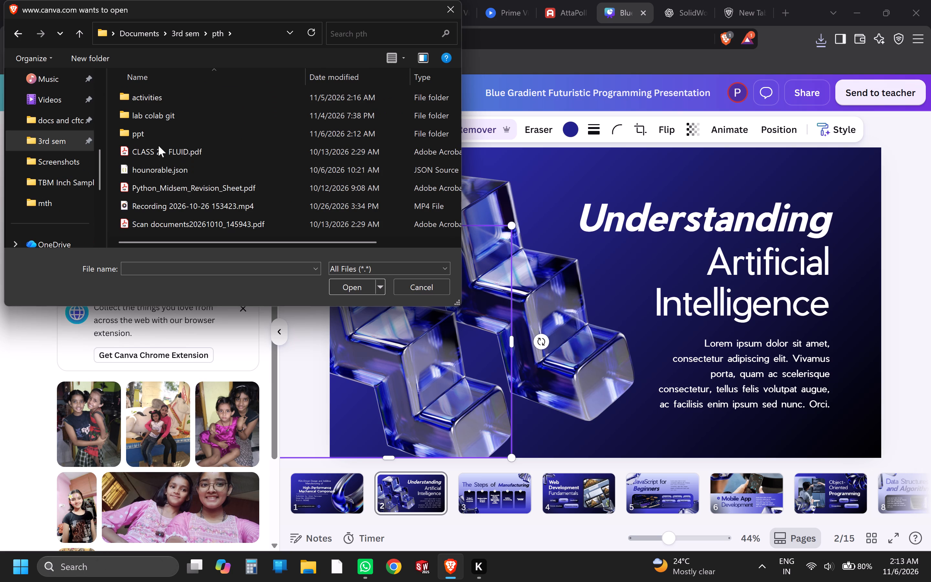
pyautogui.doubleClick(158, 140)
pyautogui.click(159, 141)
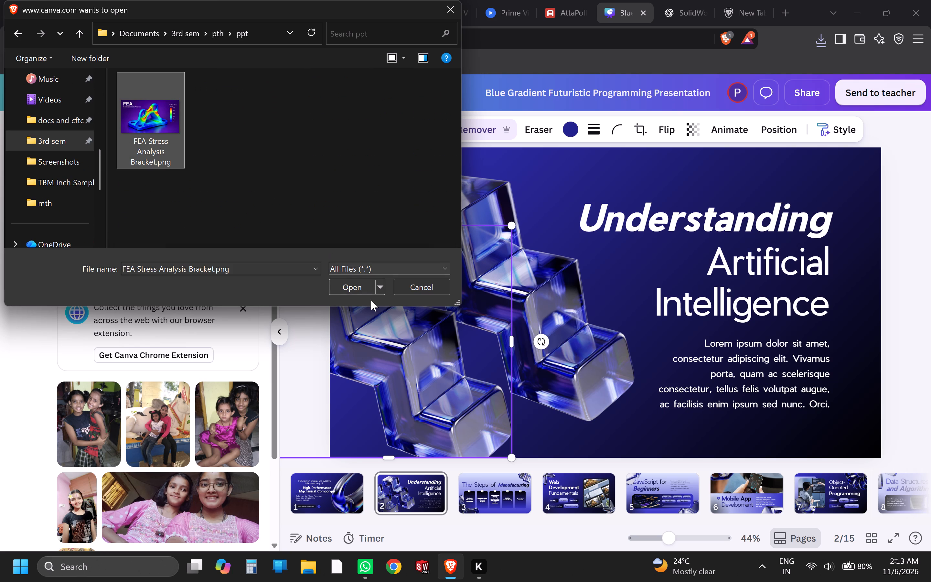
pyautogui.click(349, 285)
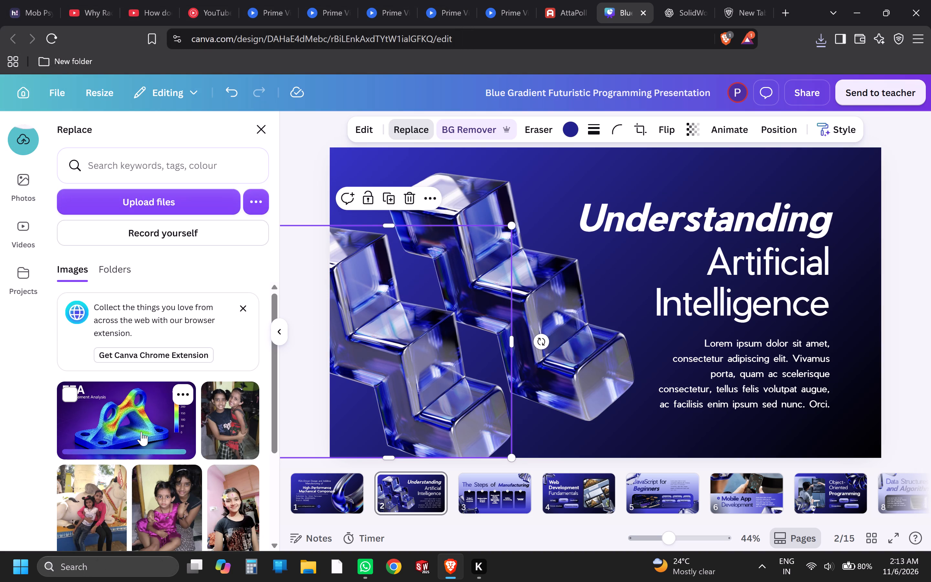
# Replace the lower-left glass image with the uploaded FEA bracket and move it fully onto the slide's left half.
pyautogui.scroll(-4, 142, 430)
pyautogui.scroll(5, 142, 430)
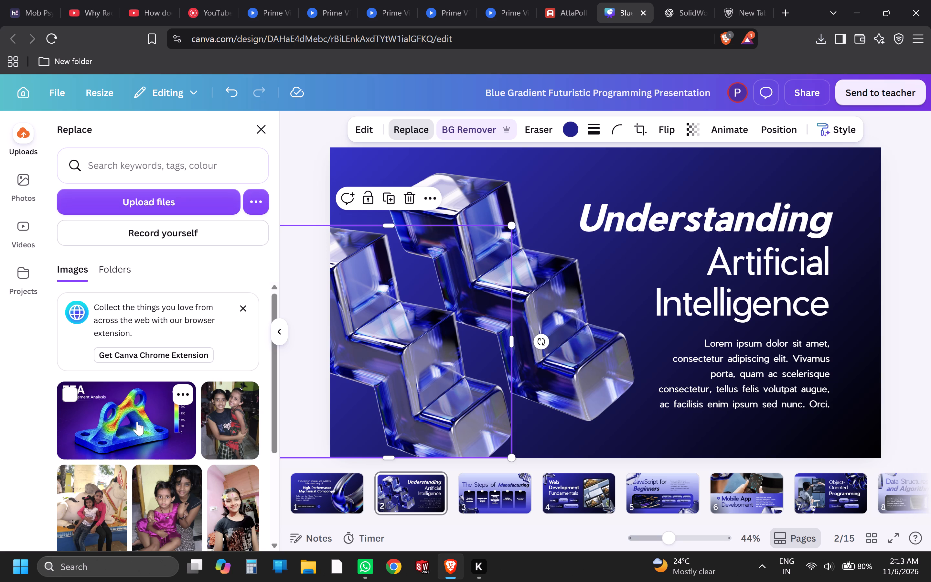
pyautogui.click(110, 421)
pyautogui.moveTo(327, 361); pyautogui.dragTo(387, 350)
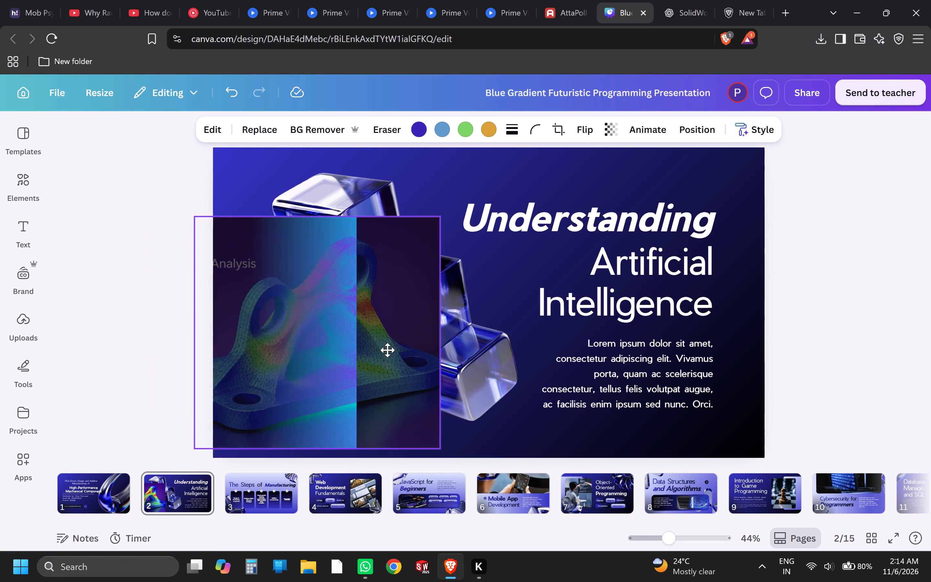
pyautogui.moveTo(387, 350); pyautogui.dragTo(408, 361)
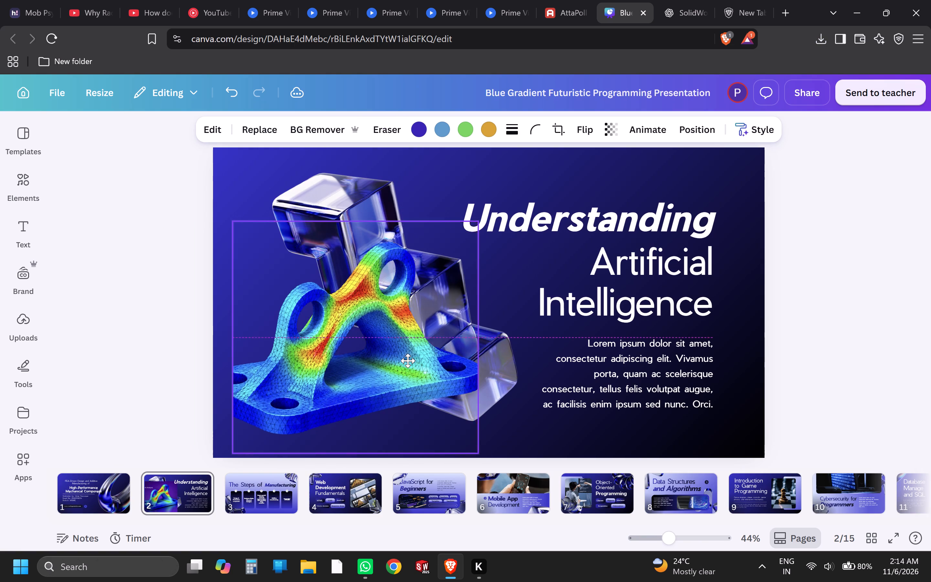
pyautogui.moveTo(408, 361); pyautogui.dragTo(405, 357)
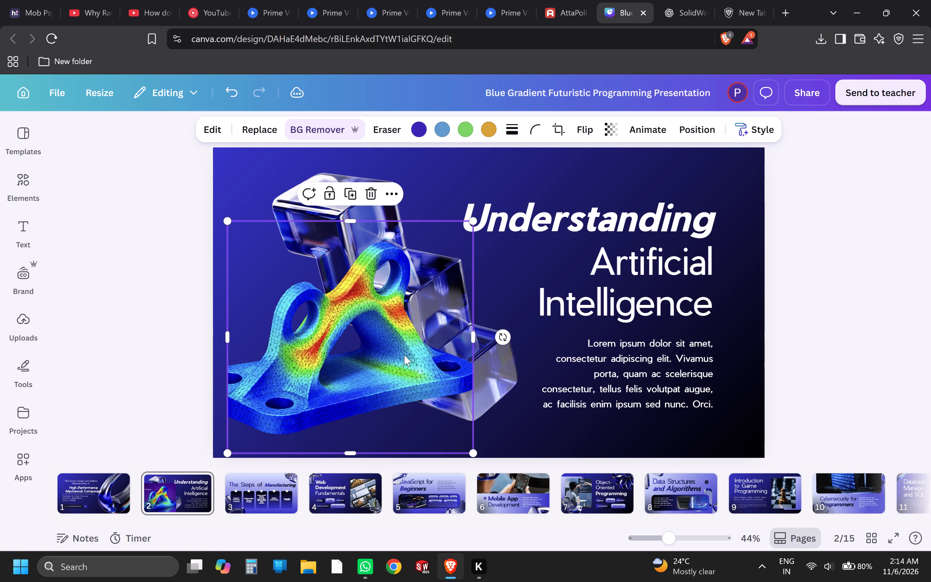
# Move the remaining glass cube image to the slide's bottom-right corner, with only part of it on the page.
pyautogui.click(341, 177)
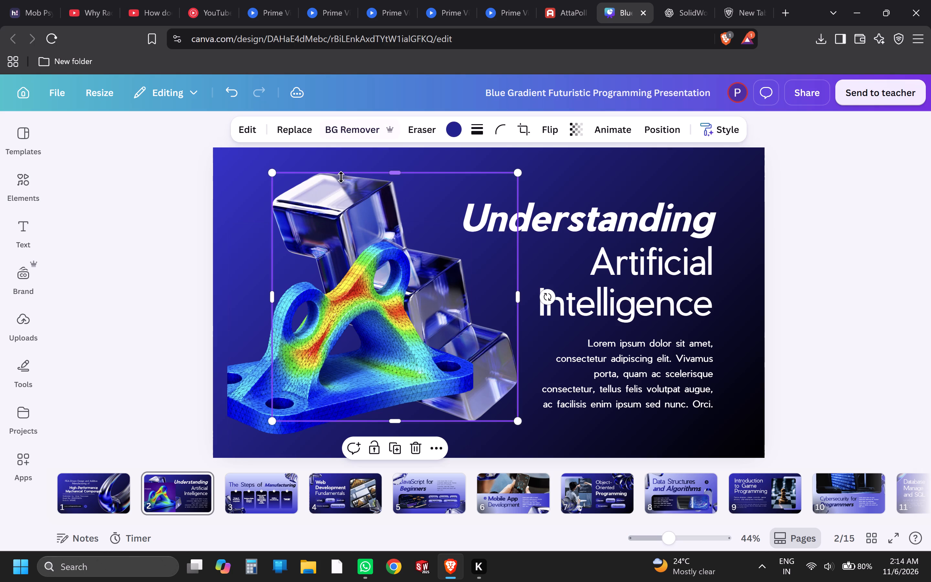
pyautogui.moveTo(357, 200); pyautogui.dragTo(672, 198)
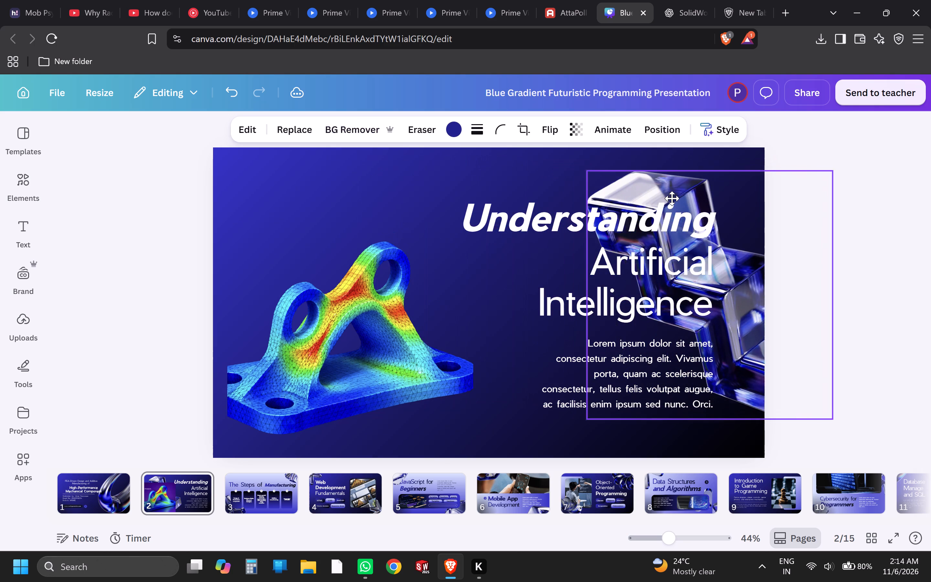
pyautogui.moveTo(672, 198); pyautogui.dragTo(768, 414)
pyautogui.click(844, 283)
# Shift the FEA bracket image slightly up and right so it is vertically centred on the slide's left half.
pyautogui.moveTo(356, 359); pyautogui.dragTo(356, 358)
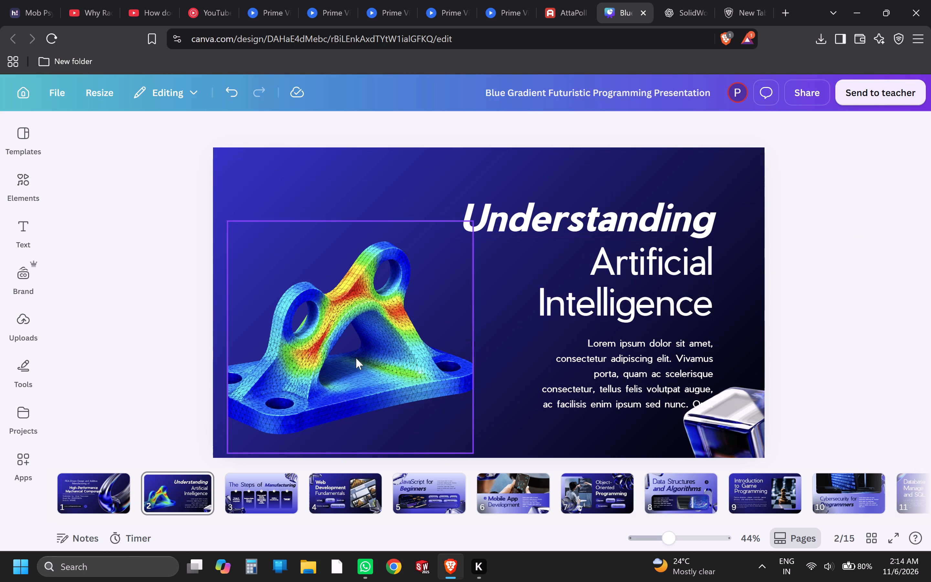
pyautogui.moveTo(356, 358); pyautogui.dragTo(365, 334)
pyautogui.click(516, 440)
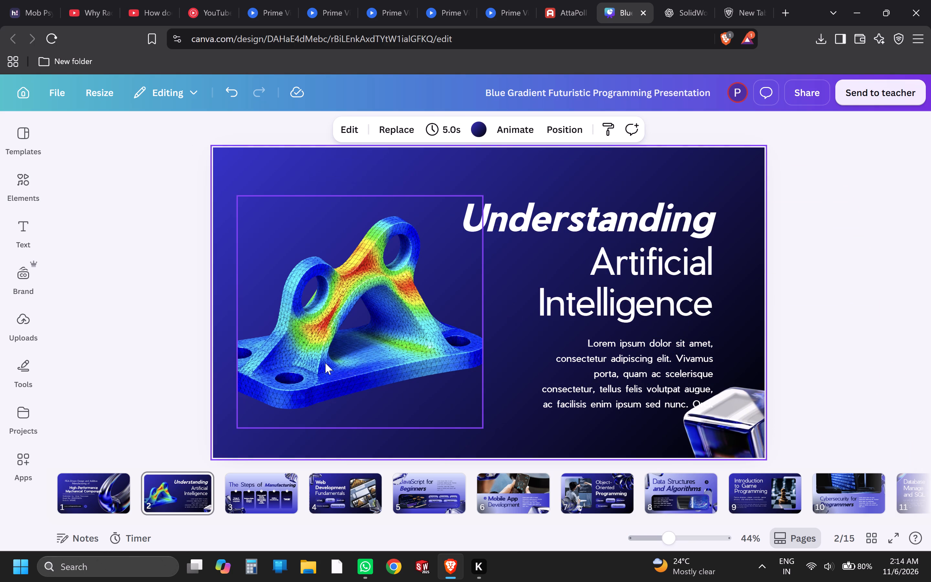
pyautogui.click(519, 300)
pyautogui.click(527, 346)
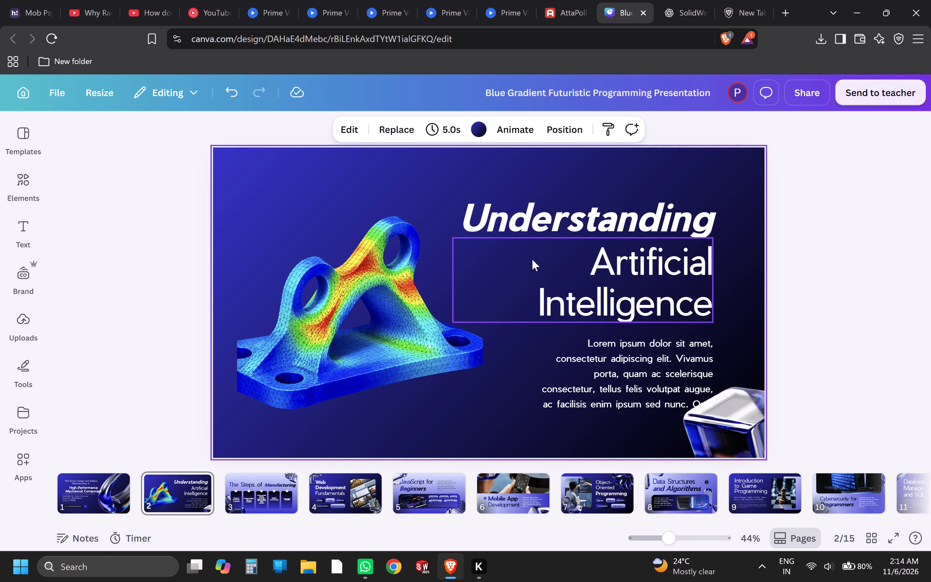
# Move the "Understanding" heading up to the slide's top-right area.
pyautogui.moveTo(528, 216); pyautogui.dragTo(537, 187)
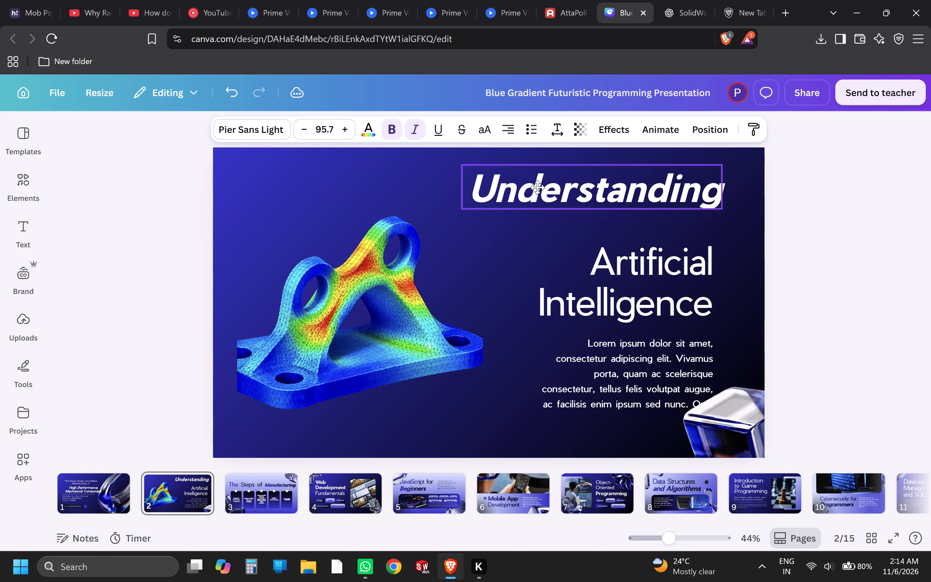
pyautogui.moveTo(537, 187); pyautogui.dragTo(540, 187)
# Delete the "Artificial Intelligence" text box from slide 2.
pyautogui.click(694, 274)
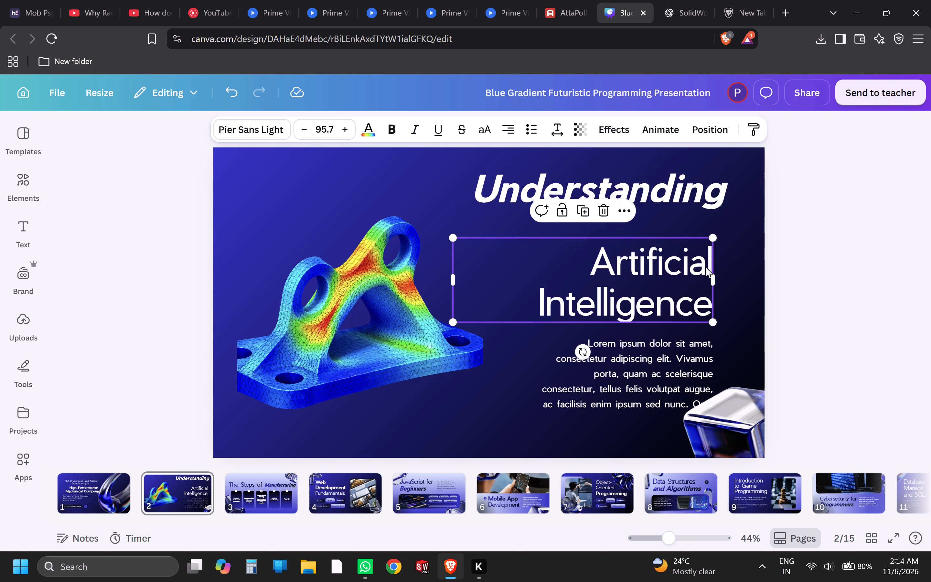
pyautogui.press('Delete')
pyautogui.press('Delete')
# Replace the "Understanding" heading on slide 2 with "Introduction".
pyautogui.tripleClick(649, 200)
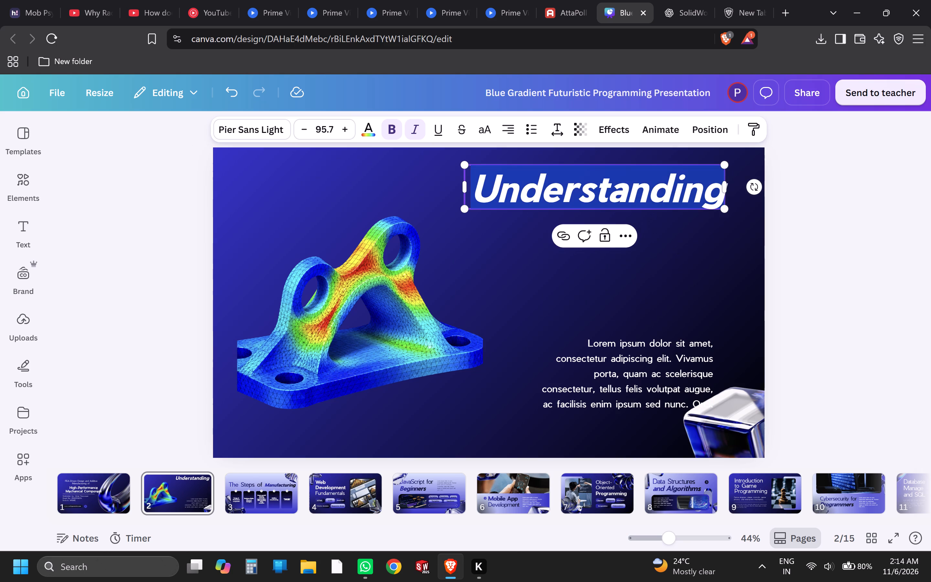
pyautogui.press('i')
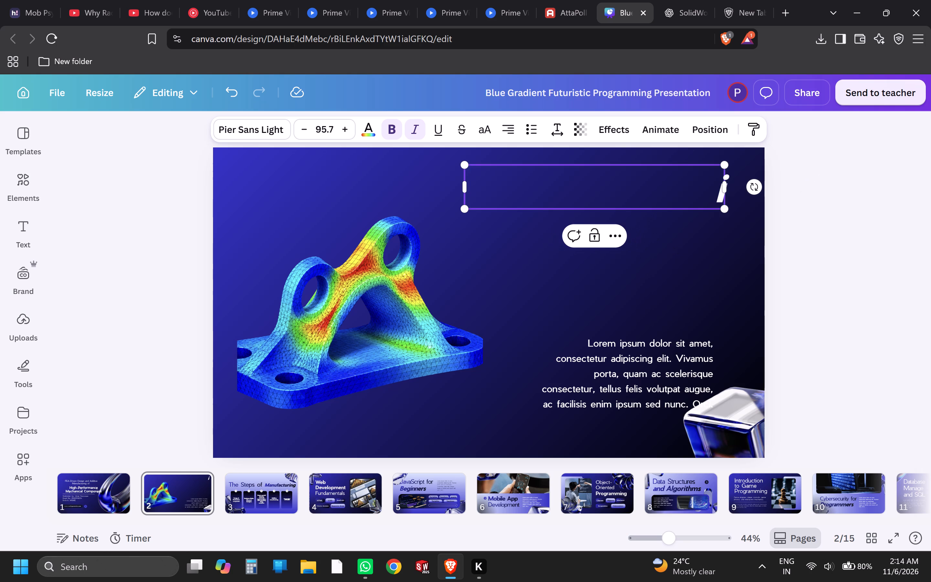
pyautogui.write('ntr')
pyautogui.press('BackSpace')
pyautogui.press('BackSpace')
pyautogui.press('BackSpace')
pyautogui.press('BackSpace')
pyautogui.write('INTRO')
pyautogui.write('DUCTION')
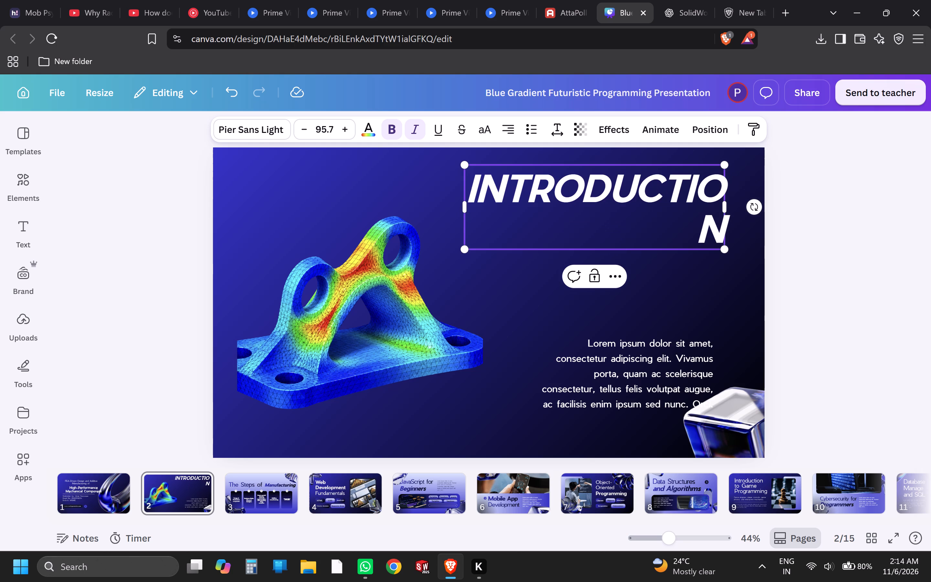
pyautogui.press('BackSpace')
pyautogui.press('BackSpace')
pyautogui.press('BackSpace')
pyautogui.press('BackSpace')
pyautogui.press('BackSpace')
pyautogui.press('BackSpace')
pyautogui.press('BackSpace')
pyautogui.press('BackSpace')
pyautogui.press('BackSpace')
pyautogui.press('BackSpace')
pyautogui.press('BackSpace')
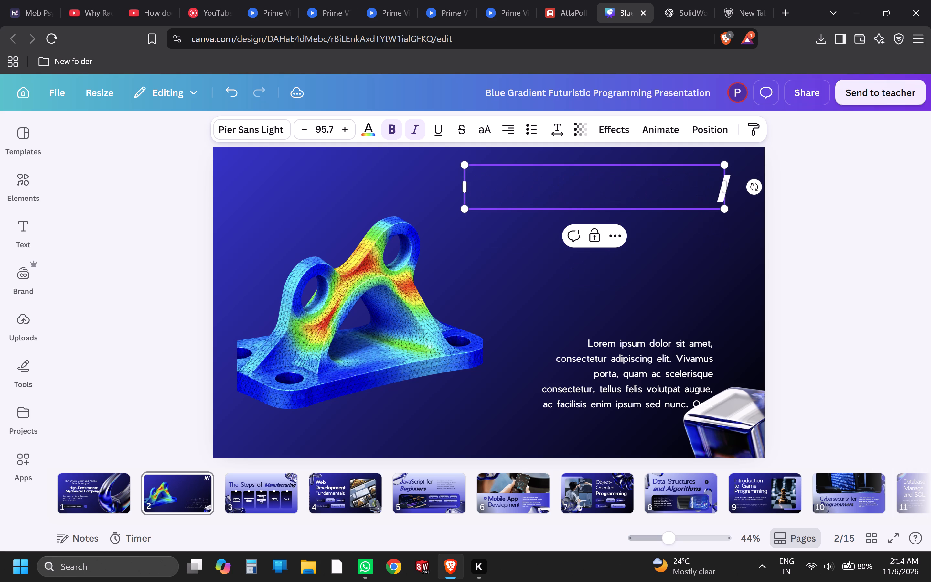
pyautogui.write('ntro')
pyautogui.write('ductio')
pyautogui.press('n')
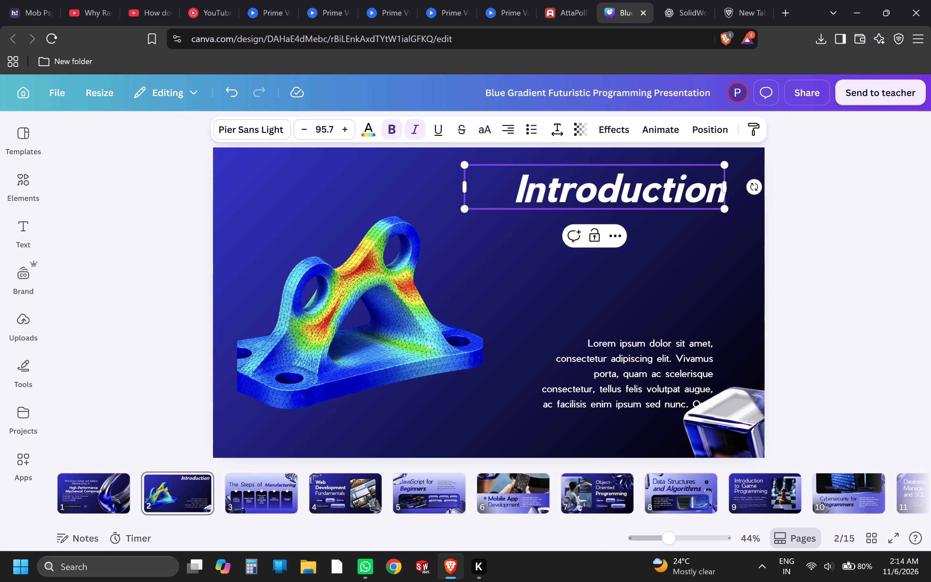
pyautogui.press('Escape')
pyautogui.click(606, 294)
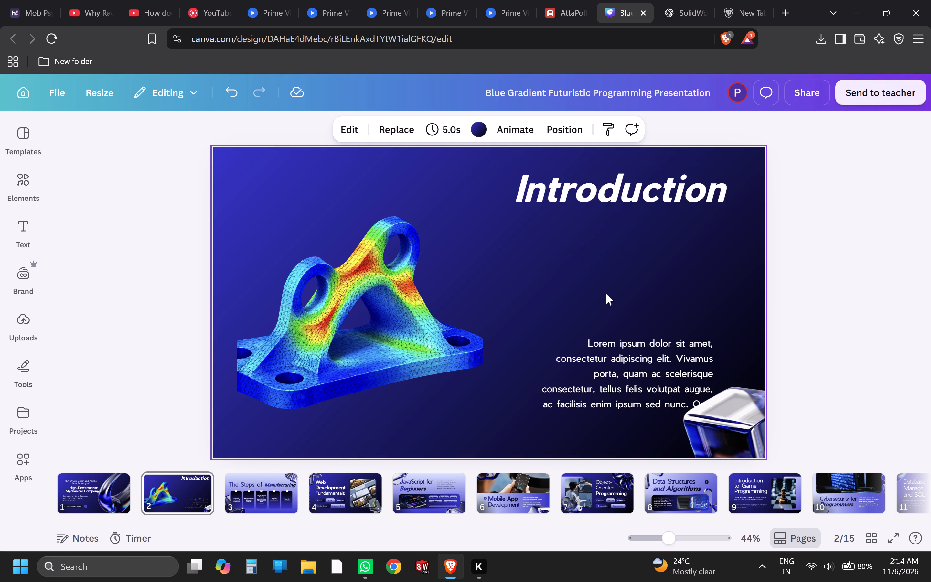
pyautogui.moveTo(650, 199); pyautogui.dragTo(648, 205)
pyautogui.click(677, 204)
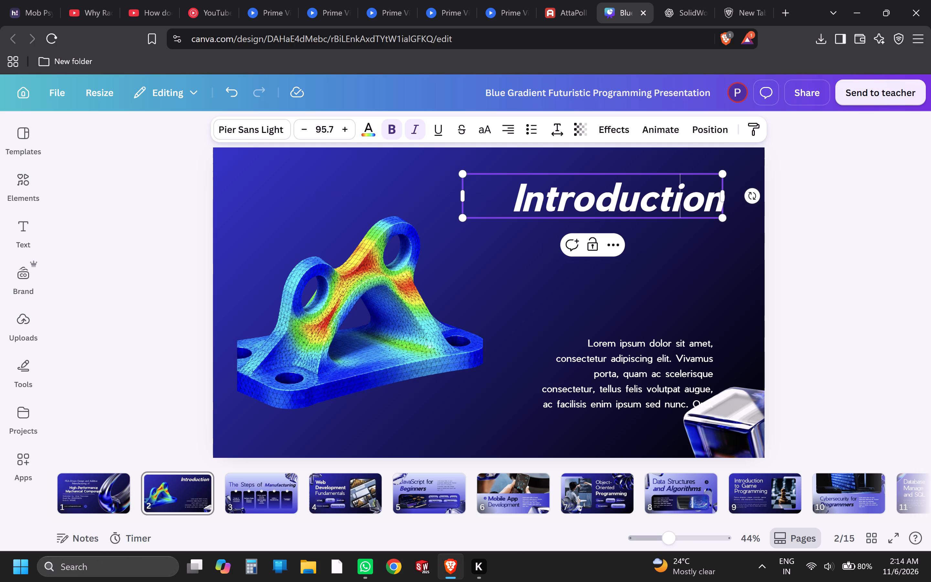
pyautogui.moveTo(461, 199); pyautogui.dragTo(504, 198)
pyautogui.click(695, 261)
pyautogui.moveTo(666, 196); pyautogui.dragTo(659, 197)
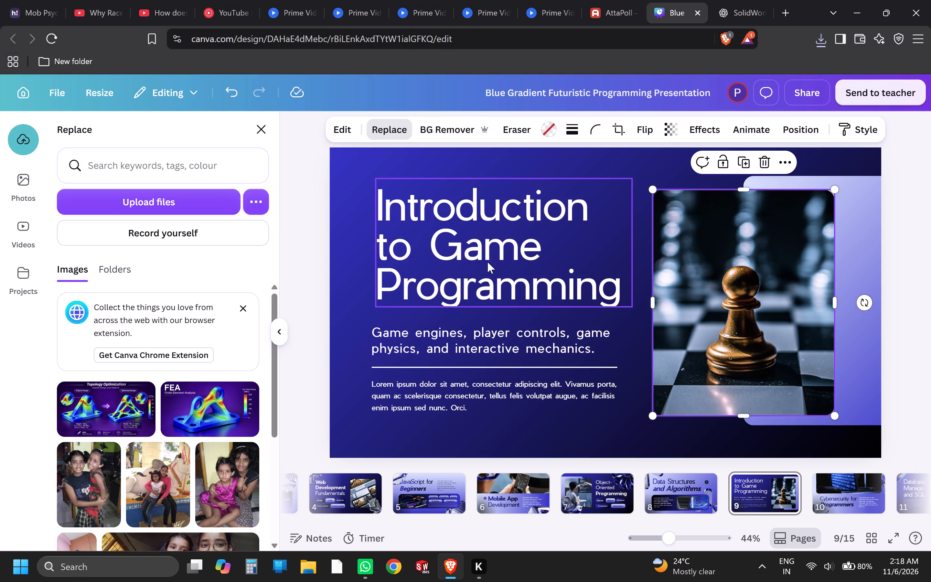
pyautogui.scroll(-1, 175, 264)
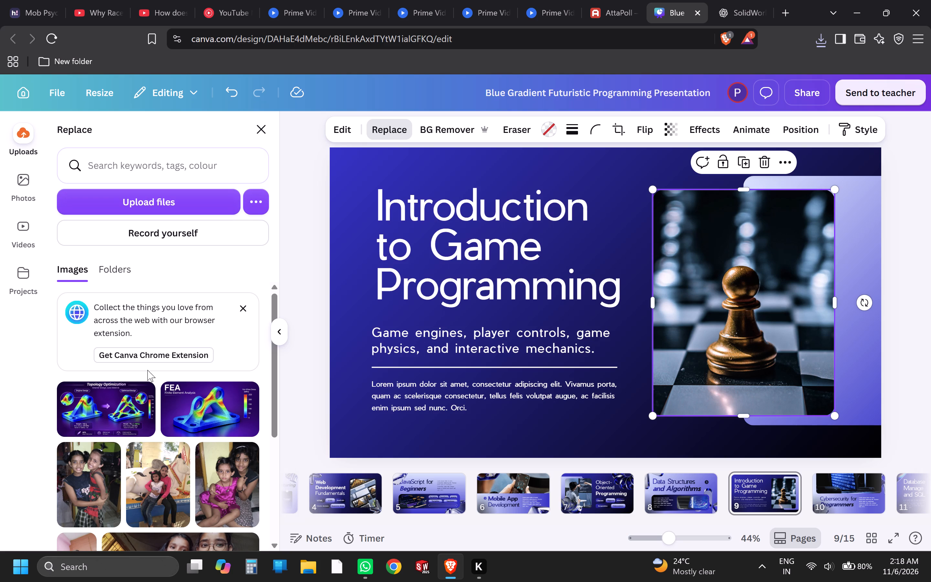
pyautogui.click(105, 407)
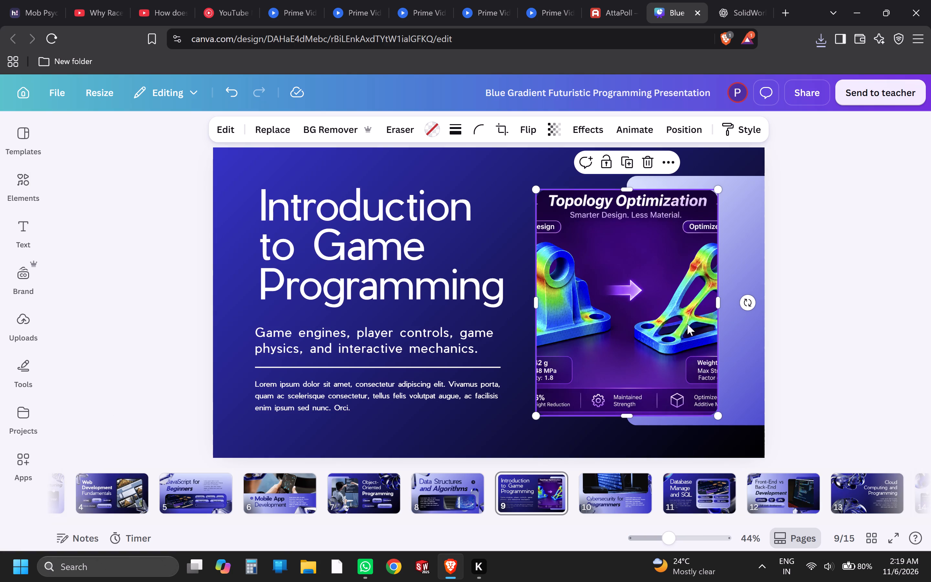
# Resize the slide 9 topology image frame to a wide format about 553 high so both bracket designs show uncropped.
pyautogui.moveTo(717, 303); pyautogui.dragTo(752, 307)
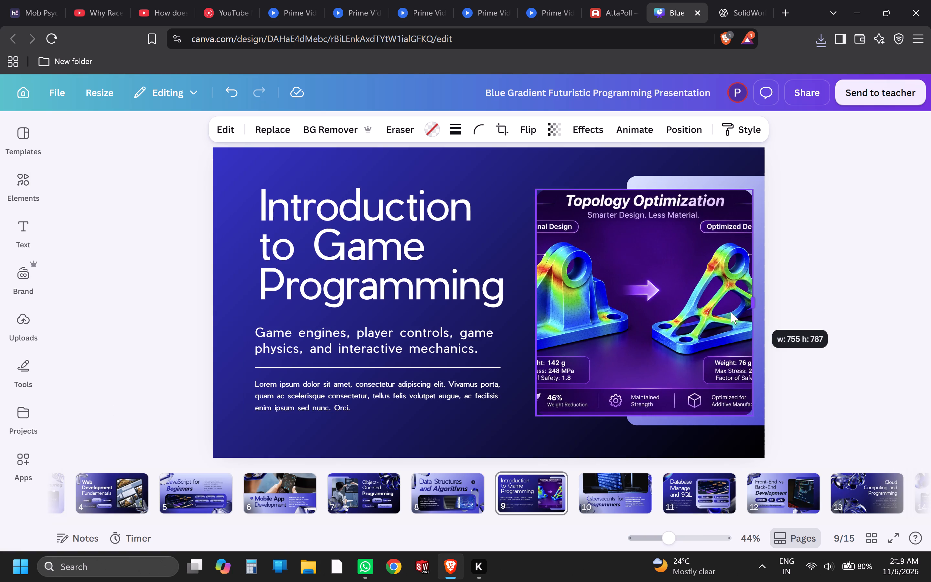
pyautogui.moveTo(537, 190); pyautogui.dragTo(586, 249)
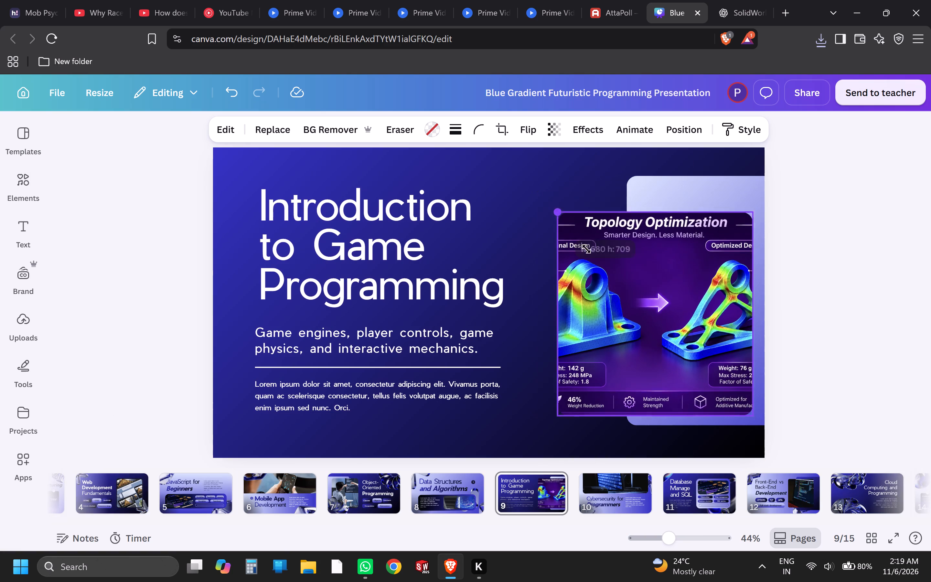
pyautogui.moveTo(586, 249); pyautogui.dragTo(598, 262)
pyautogui.moveTo(598, 340); pyautogui.dragTo(546, 334)
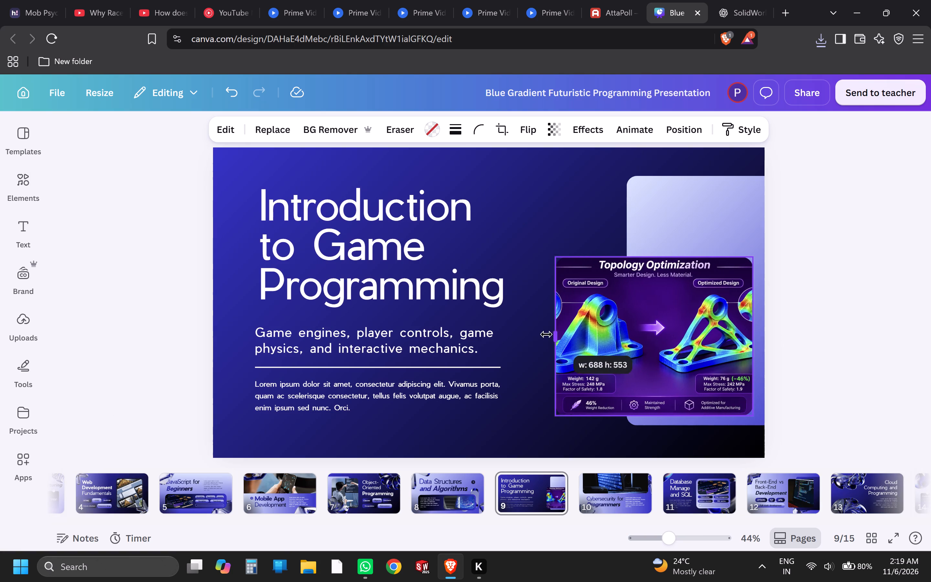
pyautogui.moveTo(546, 334); pyautogui.dragTo(526, 336)
pyautogui.moveTo(751, 334); pyautogui.dragTo(768, 337)
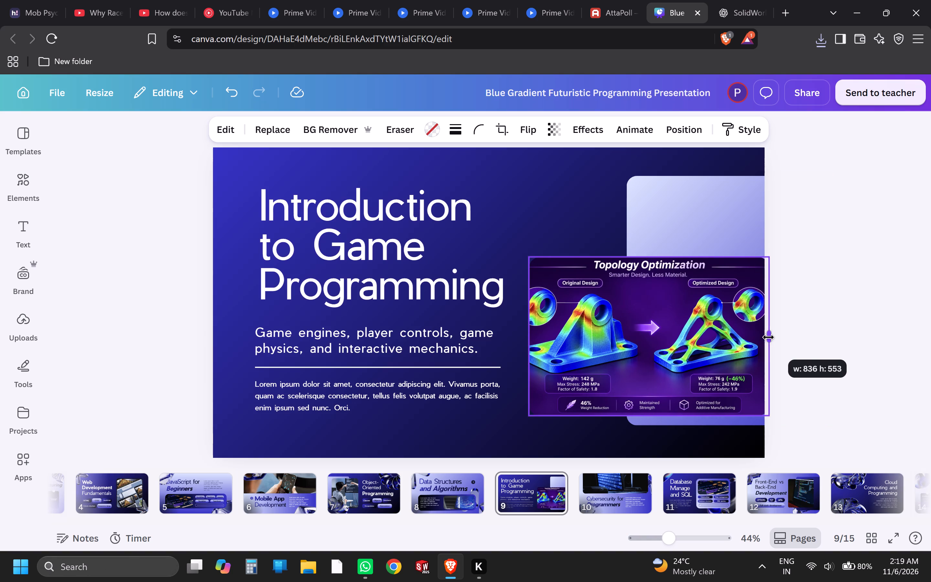
pyautogui.moveTo(768, 337); pyautogui.dragTo(814, 348)
pyautogui.moveTo(528, 340); pyautogui.dragTo(551, 339)
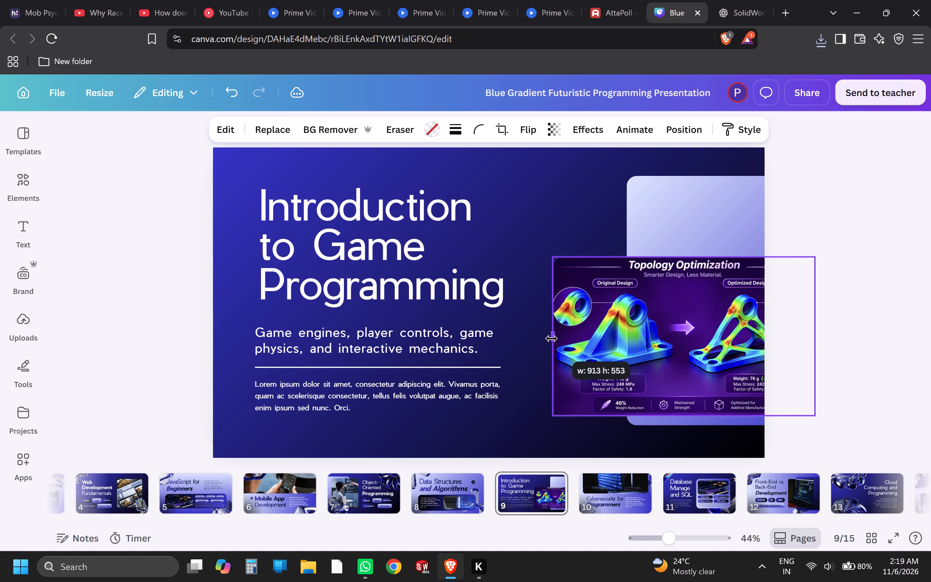
pyautogui.moveTo(551, 339); pyautogui.dragTo(537, 335)
# Move the topology image to fill the slide's right half, vertically centred with its edge against the slide's right border.
pyautogui.moveTo(672, 316); pyautogui.dragTo(646, 277)
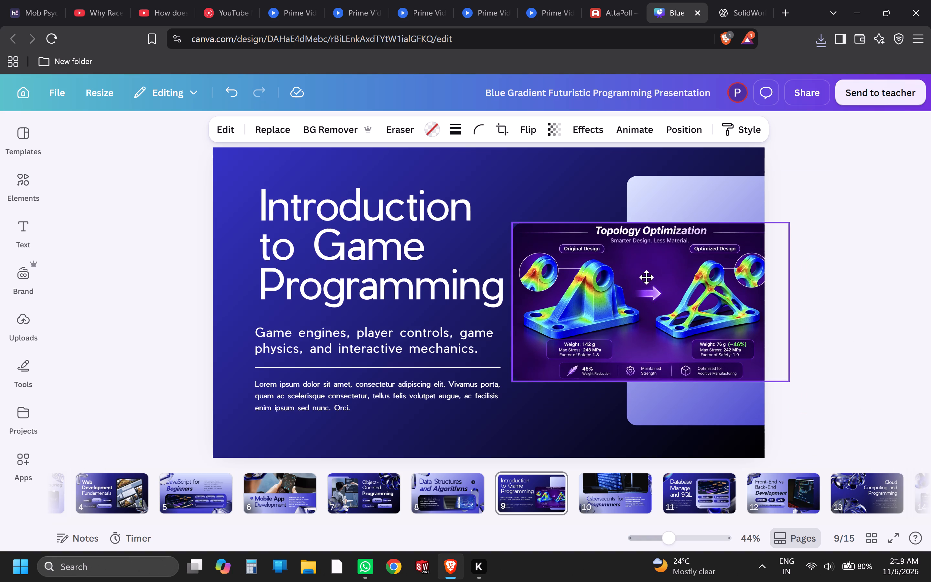
pyautogui.moveTo(646, 277); pyautogui.dragTo(637, 264)
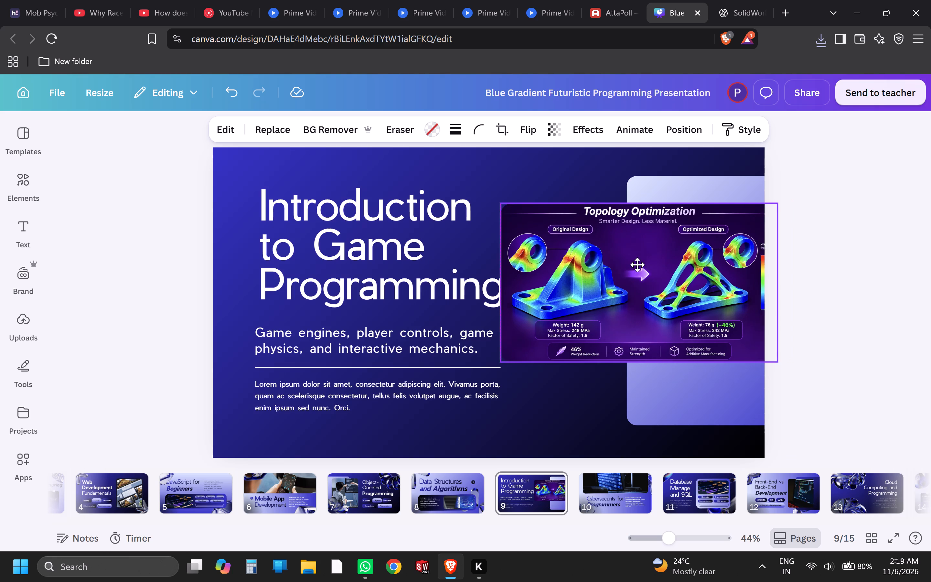
pyautogui.moveTo(637, 264); pyautogui.dragTo(633, 285)
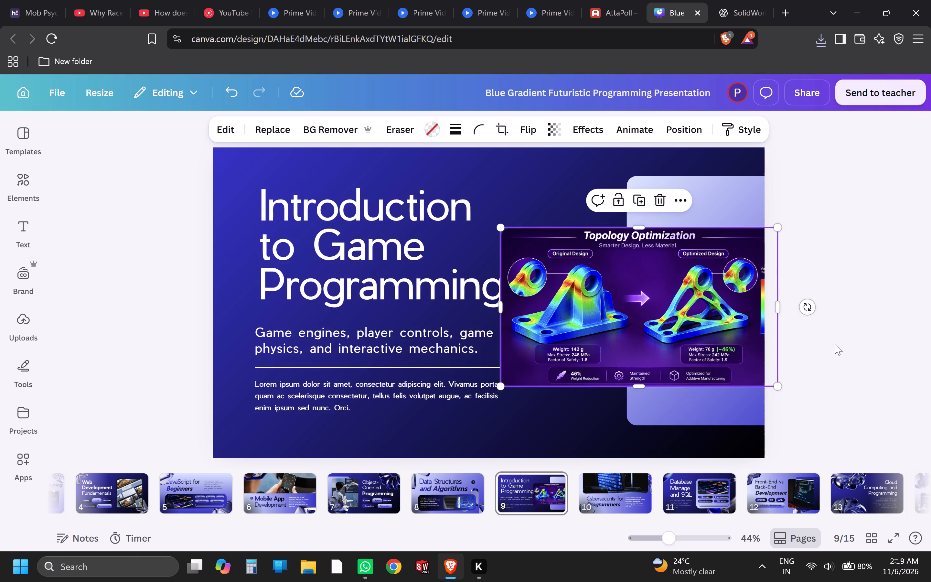
pyautogui.click(835, 343)
pyautogui.moveTo(730, 324); pyautogui.dragTo(721, 320)
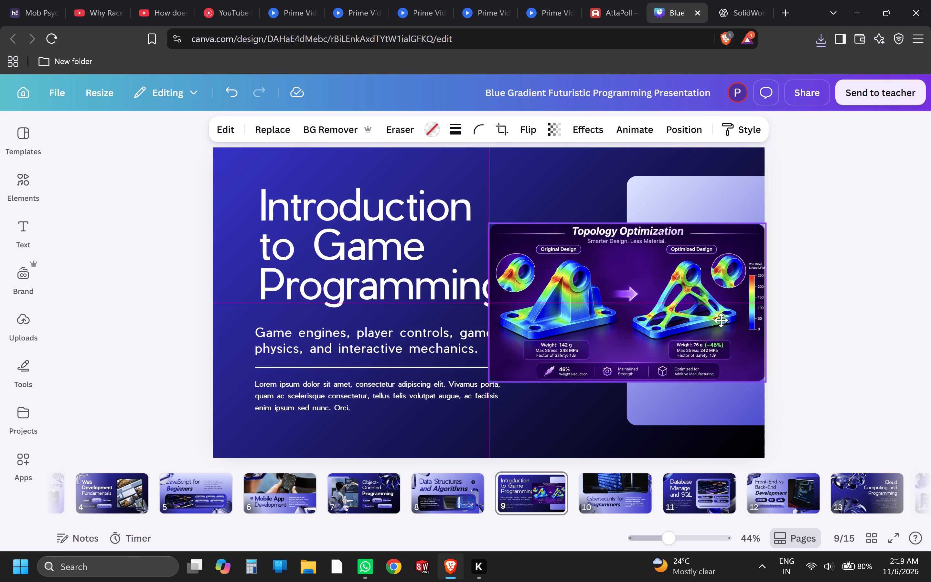
pyautogui.moveTo(721, 320); pyautogui.dragTo(716, 320)
# Shift slide 9's title, subtitle, divider line and body paragraph toward the slide's left edge, aligned and clear of the topology image.
pyautogui.moveTo(373, 245); pyautogui.dragTo(345, 230)
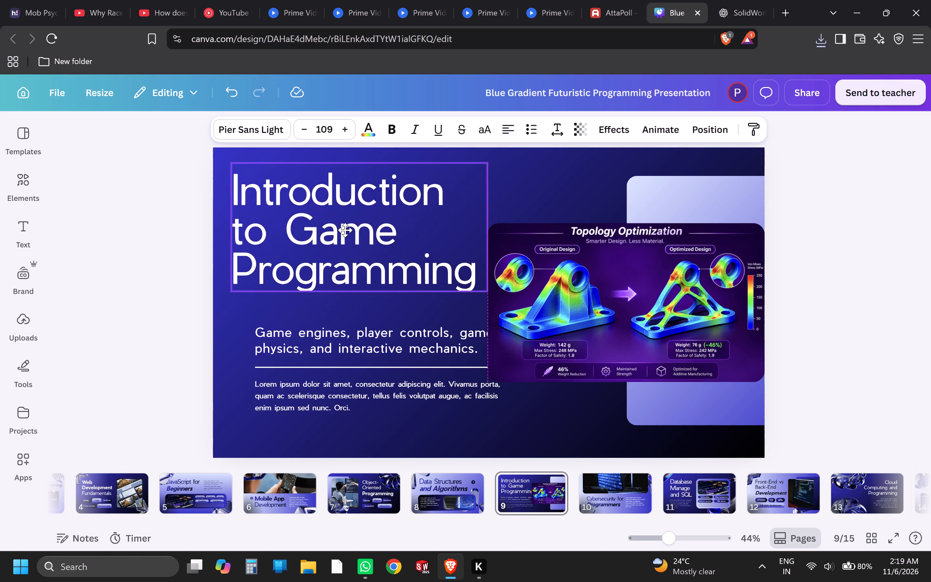
pyautogui.moveTo(345, 230); pyautogui.dragTo(340, 231)
pyautogui.moveTo(350, 342); pyautogui.dragTo(318, 330)
pyautogui.moveTo(325, 370); pyautogui.dragTo(298, 366)
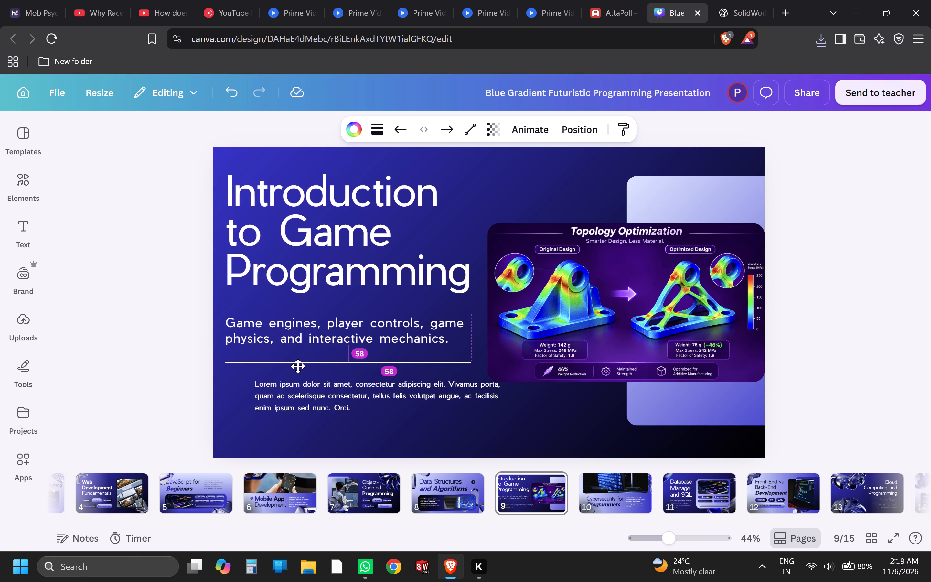
pyautogui.moveTo(298, 366); pyautogui.dragTo(298, 367)
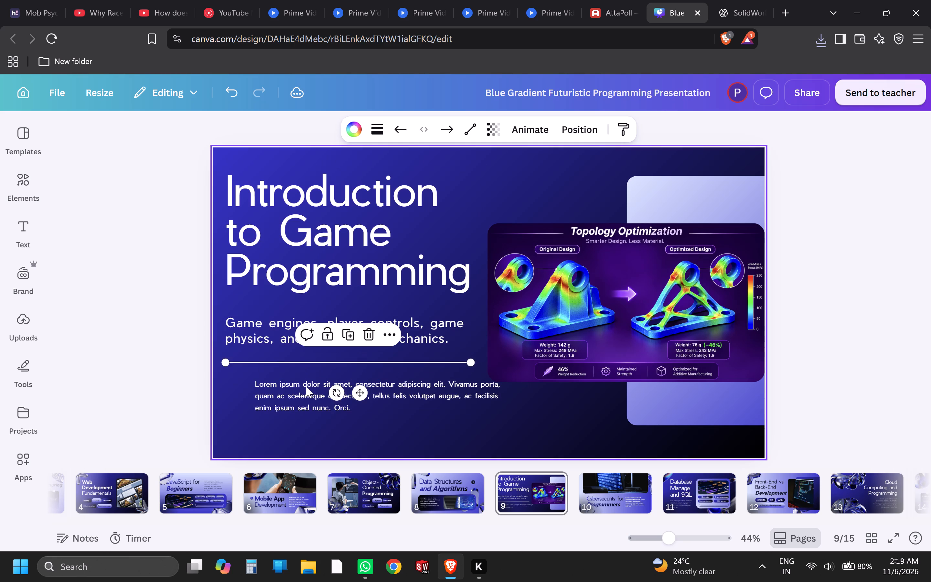
pyautogui.moveTo(306, 386); pyautogui.dragTo(278, 380)
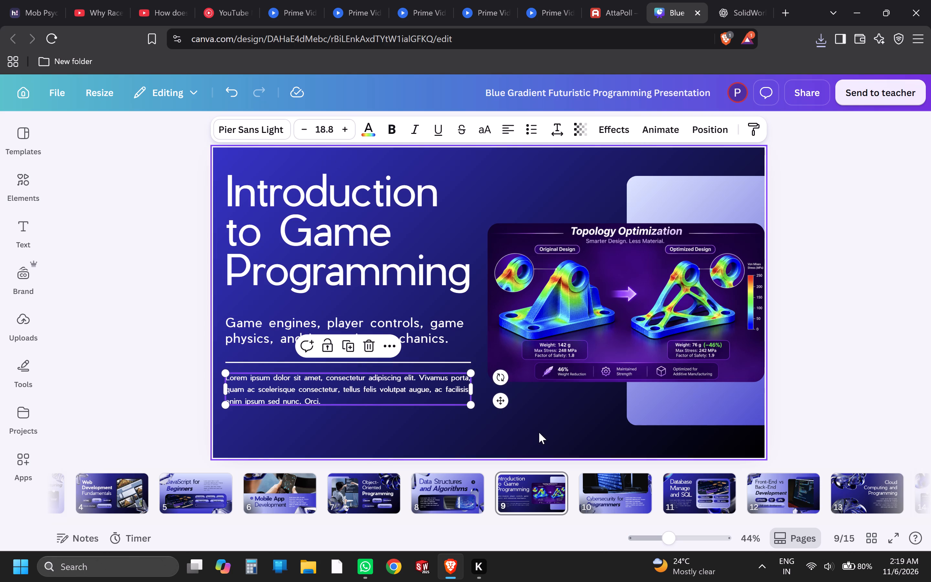
pyautogui.click(542, 431)
# Move the topology image slightly lower on slide 9, keeping it flush with the slide's right edge.
pyautogui.moveTo(624, 344); pyautogui.dragTo(620, 349)
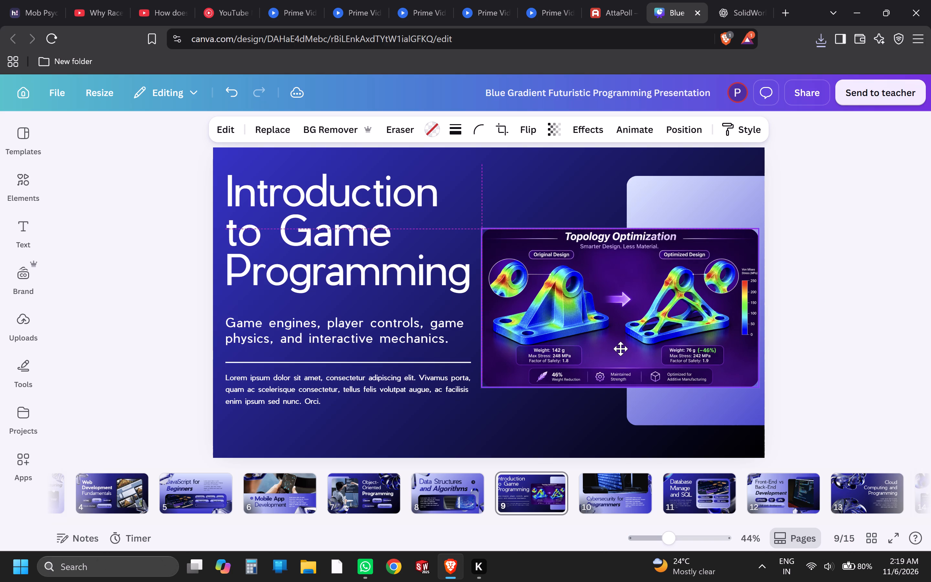
pyautogui.moveTo(620, 349); pyautogui.dragTo(622, 349)
pyautogui.click(589, 416)
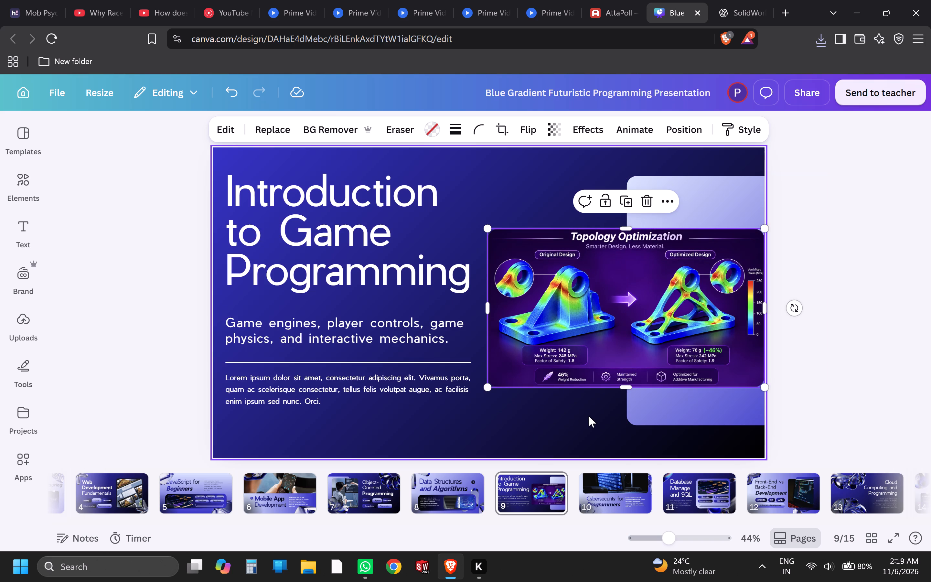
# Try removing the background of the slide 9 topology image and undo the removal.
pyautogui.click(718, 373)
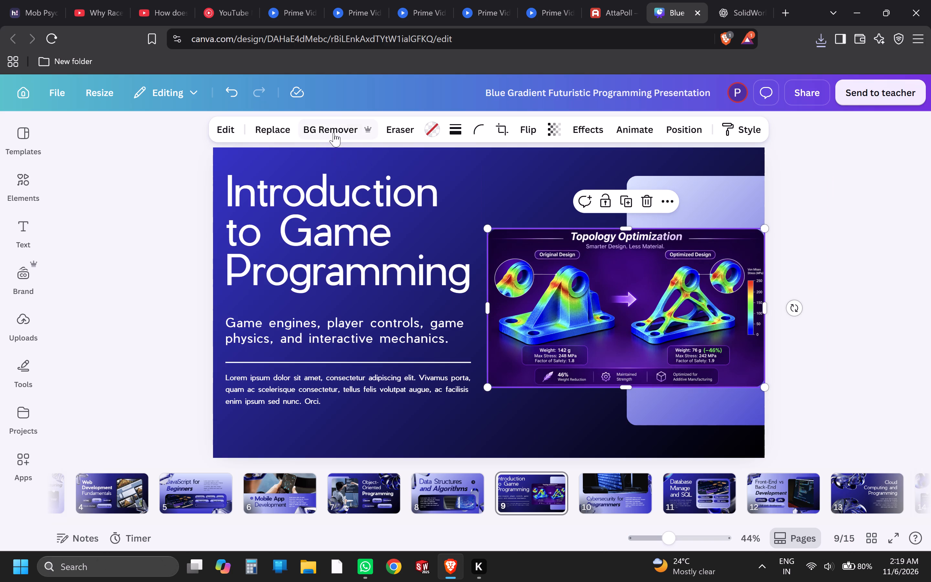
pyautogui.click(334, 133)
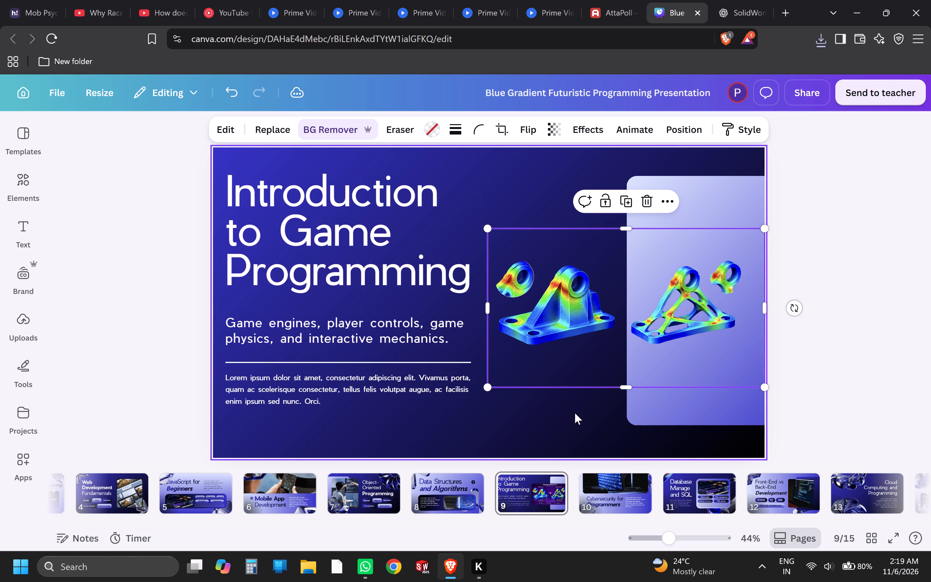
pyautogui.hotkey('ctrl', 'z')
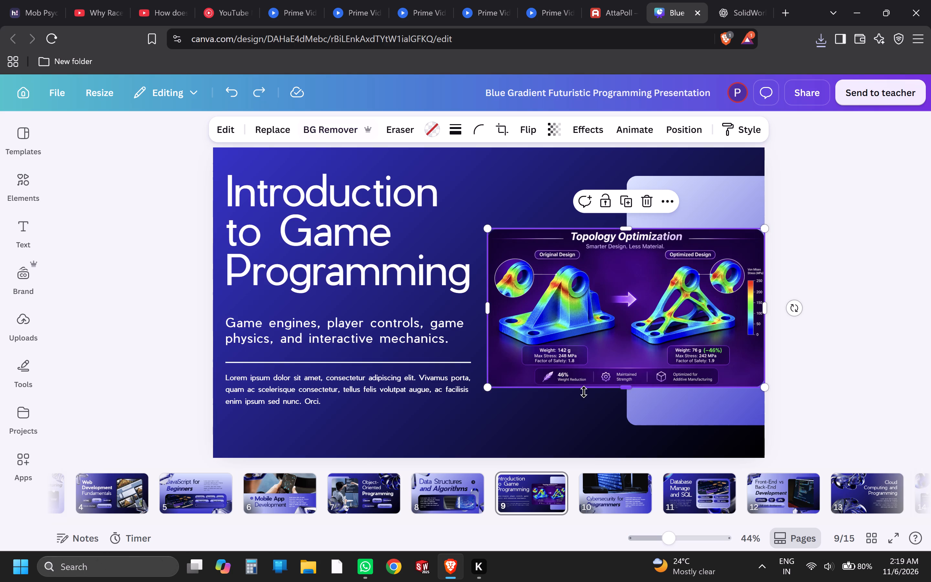
# Remove the topology image's background and open the result in the Pixel Eraser in Restore mode.
pyautogui.click(323, 134)
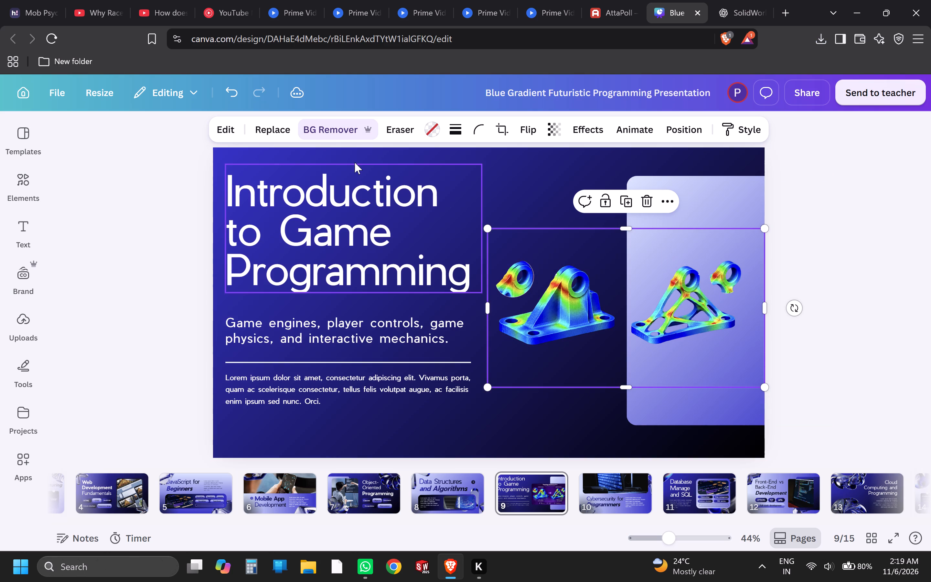
pyautogui.rightClick(350, 131)
pyautogui.click(340, 129)
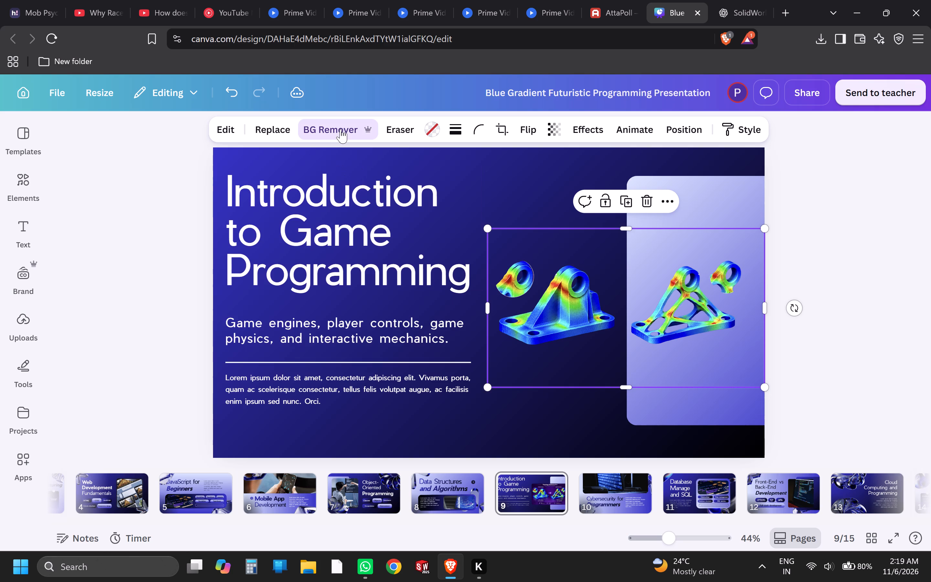
pyautogui.click(340, 129)
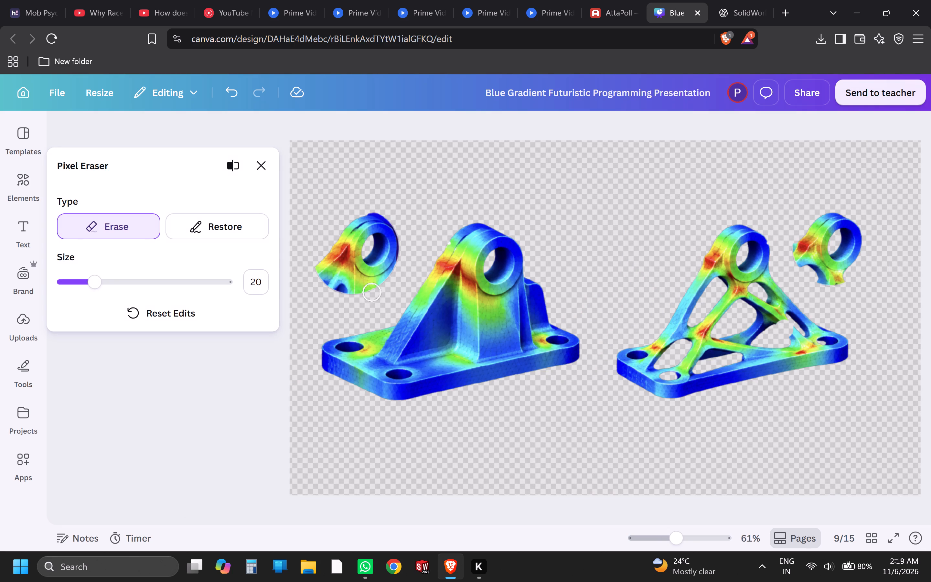
pyautogui.click(206, 229)
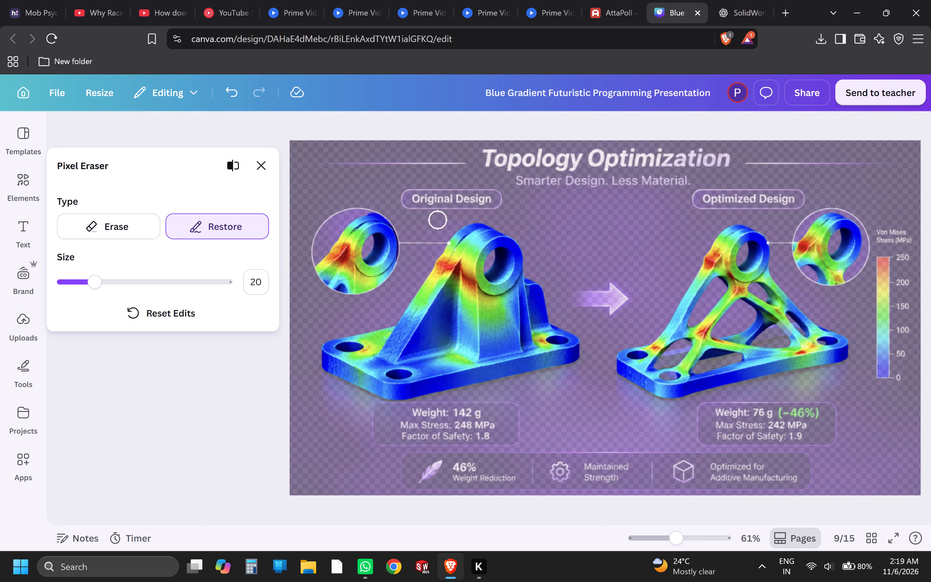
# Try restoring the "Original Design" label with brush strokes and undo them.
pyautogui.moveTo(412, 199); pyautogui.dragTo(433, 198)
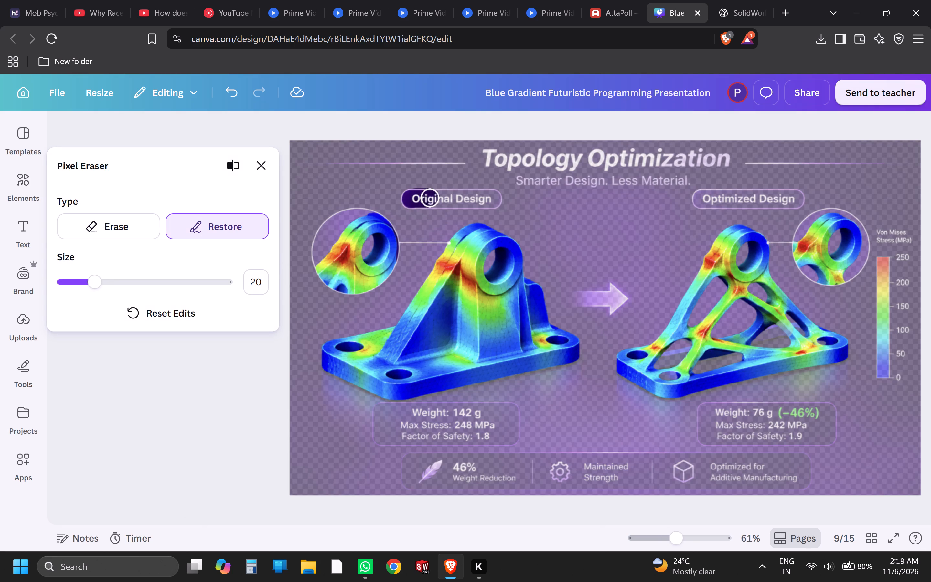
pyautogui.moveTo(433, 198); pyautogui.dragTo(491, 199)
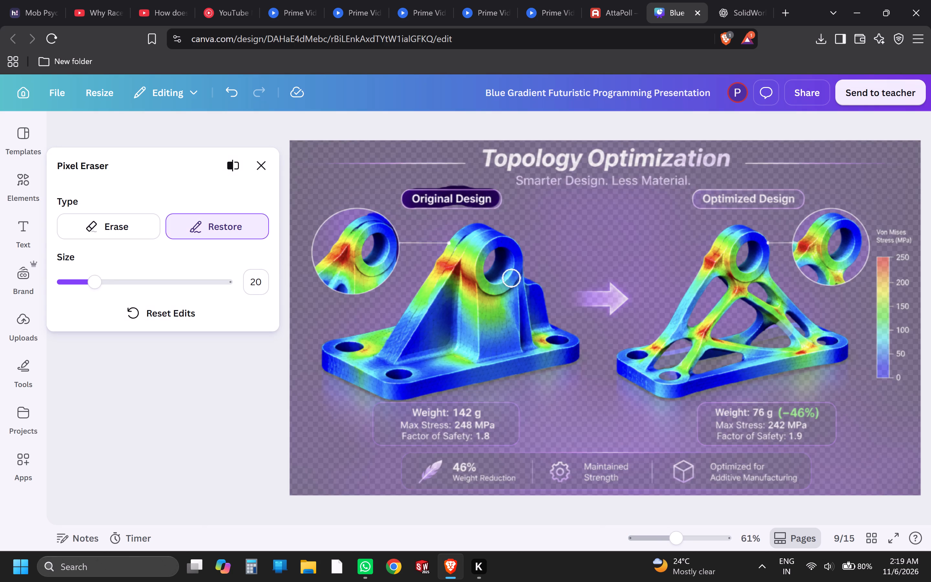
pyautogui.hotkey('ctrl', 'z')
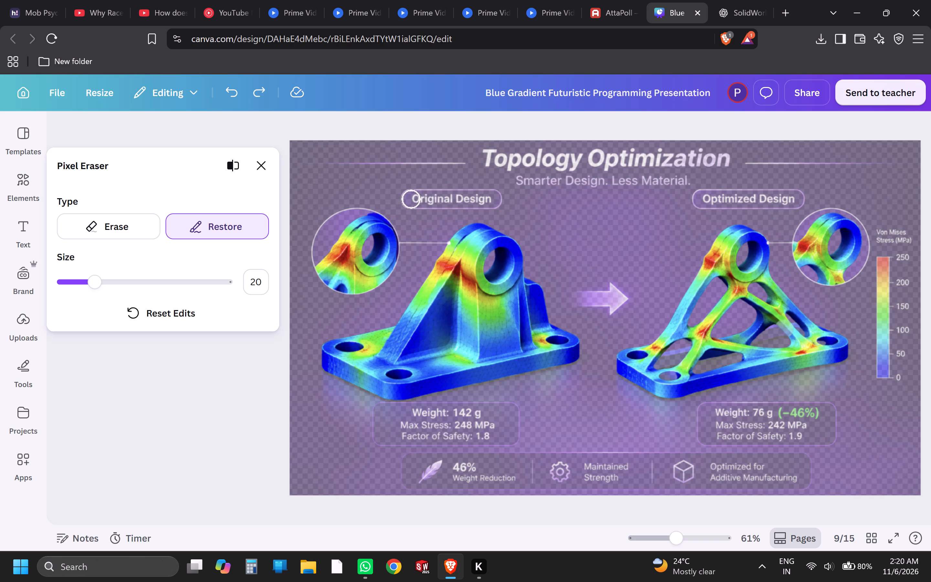
# Restore the whole "Original Design" label above the solid bracket, keeping to its outline.
pyautogui.click(411, 199)
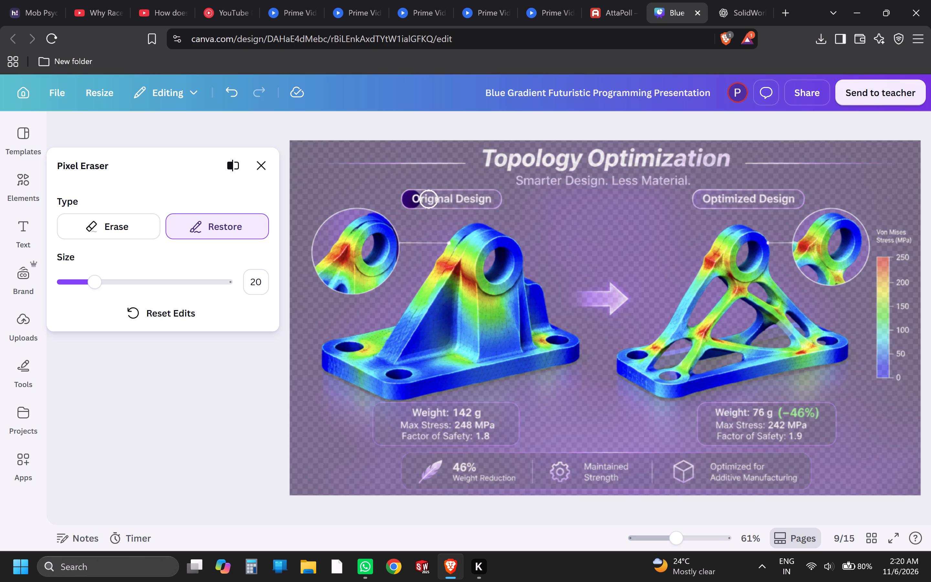
pyautogui.click(428, 199)
pyautogui.click(444, 200)
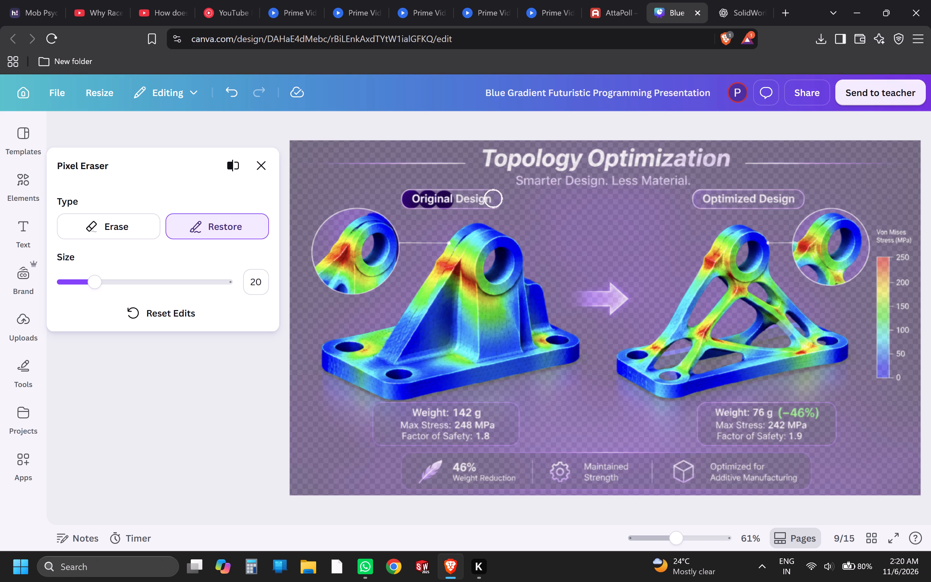
pyautogui.moveTo(493, 199); pyautogui.dragTo(455, 200)
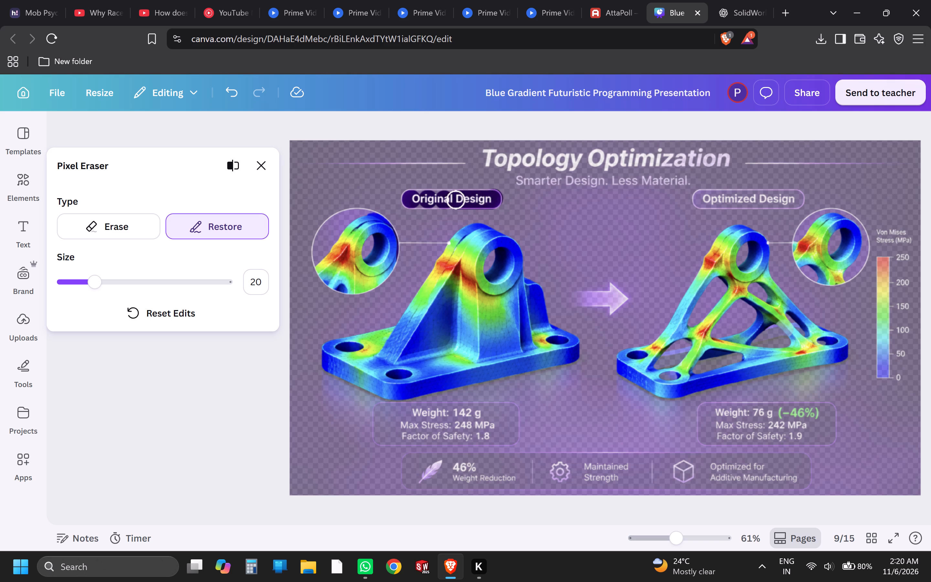
pyautogui.moveTo(455, 200); pyautogui.dragTo(416, 200)
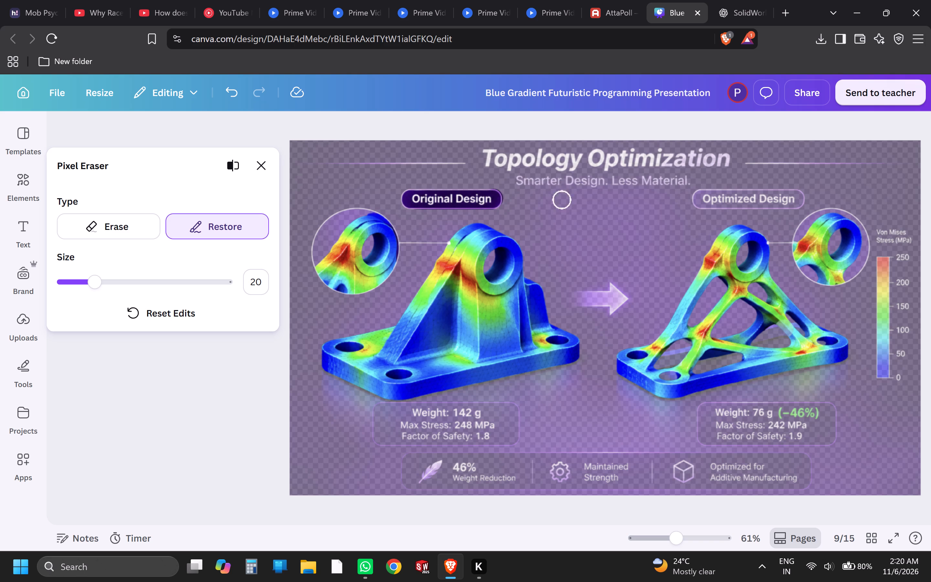
# Restore the "Optimized Design" label above the lattice bracket along its full width.
pyautogui.moveTo(701, 199); pyautogui.dragTo(712, 199)
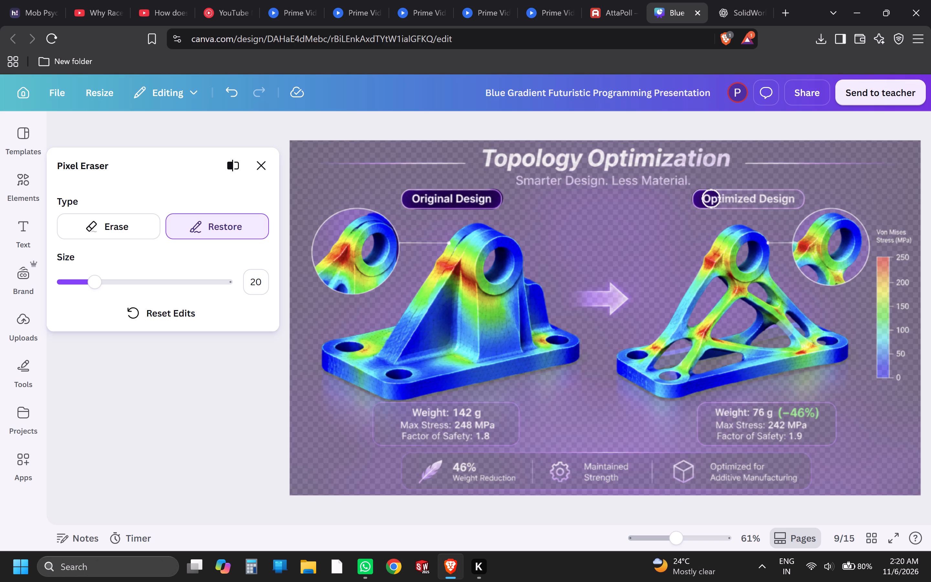
pyautogui.moveTo(712, 199); pyautogui.dragTo(758, 199)
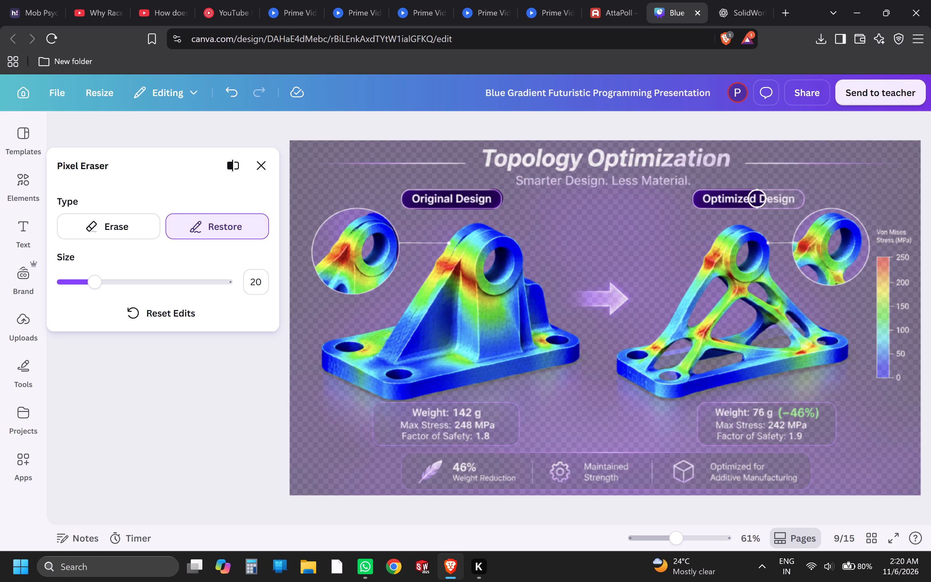
pyautogui.moveTo(758, 199); pyautogui.dragTo(796, 198)
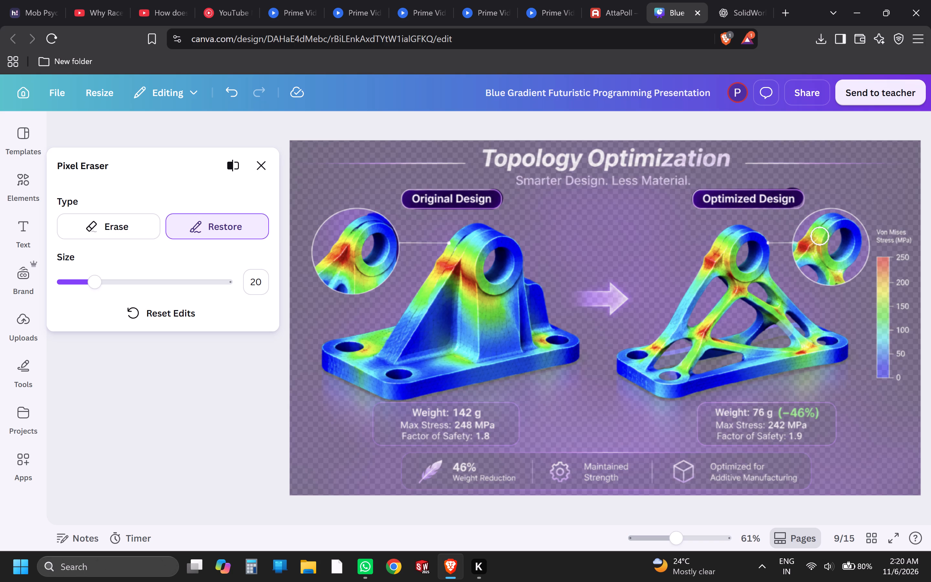
# Restore the circular magnified inset beside the optimized bracket, including its dark background, ring hole and lower edge.
pyautogui.moveTo(812, 232); pyautogui.dragTo(836, 221)
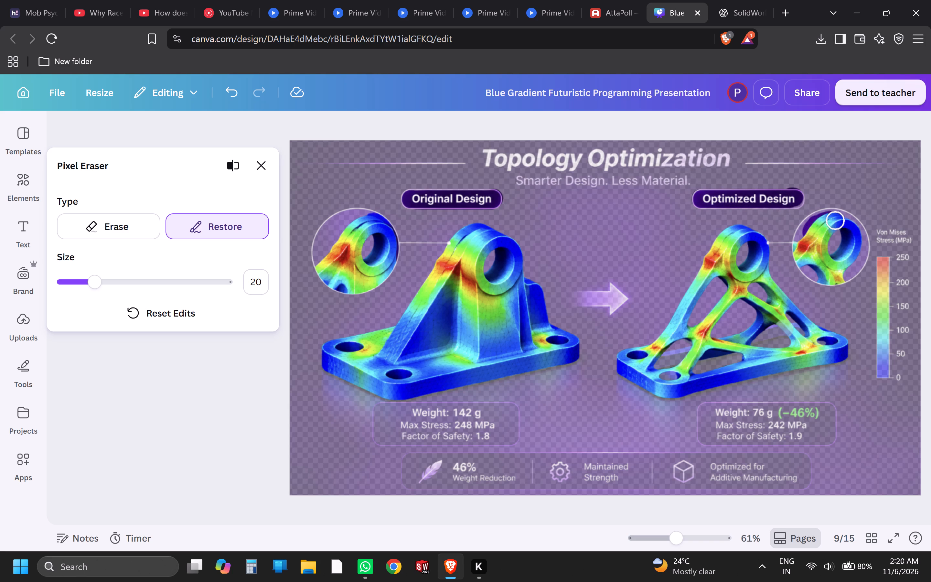
pyautogui.moveTo(836, 221); pyautogui.dragTo(859, 250)
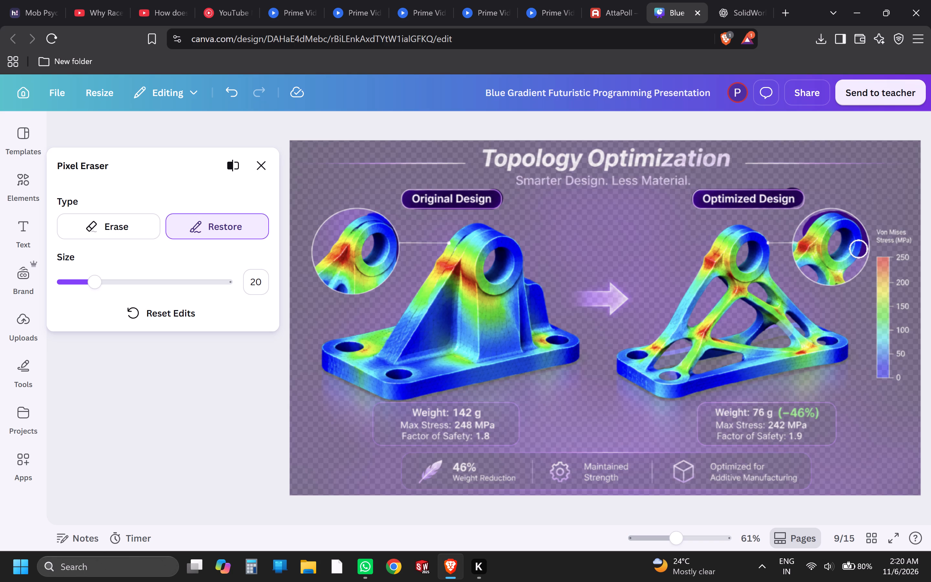
pyautogui.moveTo(859, 250); pyautogui.dragTo(824, 270)
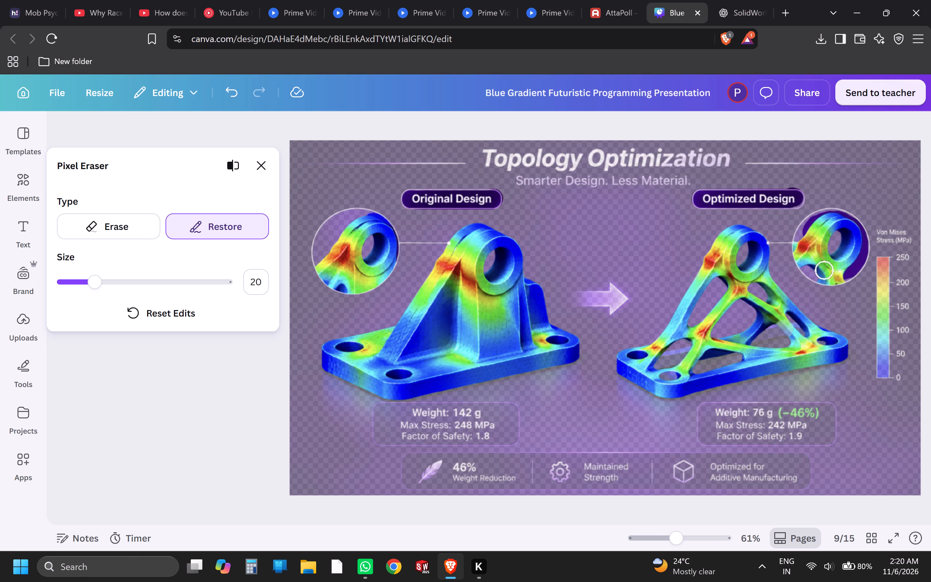
pyautogui.moveTo(824, 270); pyautogui.dragTo(805, 246)
pyautogui.moveTo(805, 246); pyautogui.dragTo(813, 227)
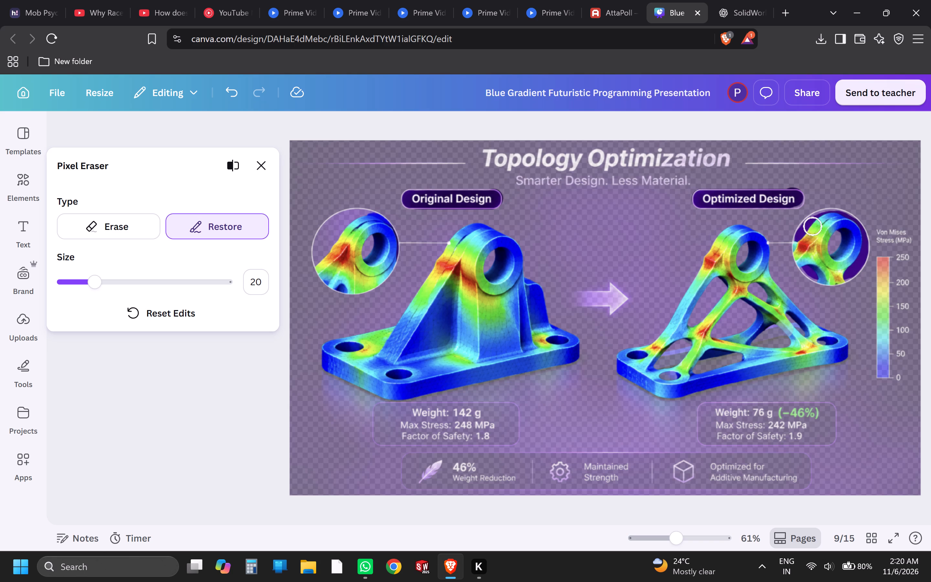
pyautogui.moveTo(813, 227); pyautogui.dragTo(833, 248)
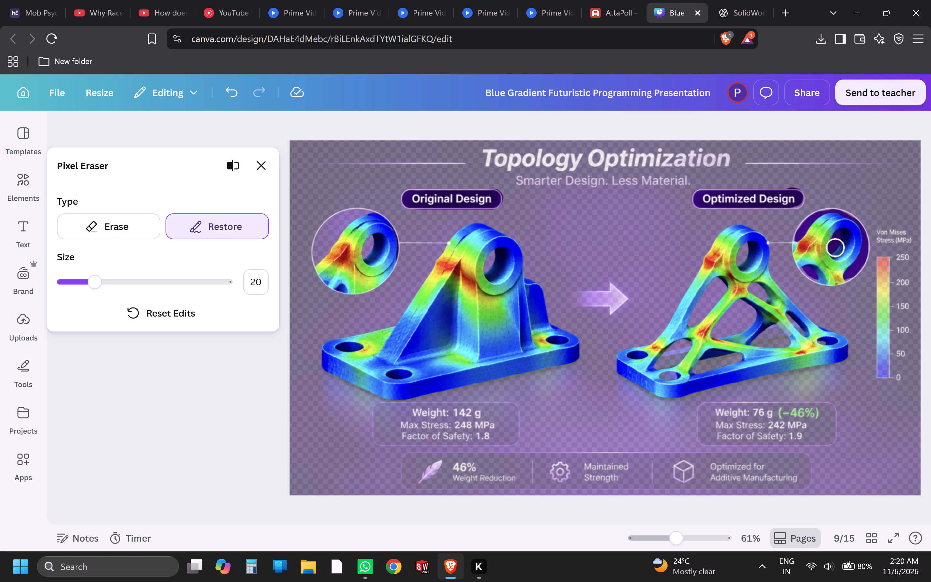
pyautogui.moveTo(833, 248); pyautogui.dragTo(845, 269)
pyautogui.moveTo(845, 269); pyautogui.dragTo(822, 270)
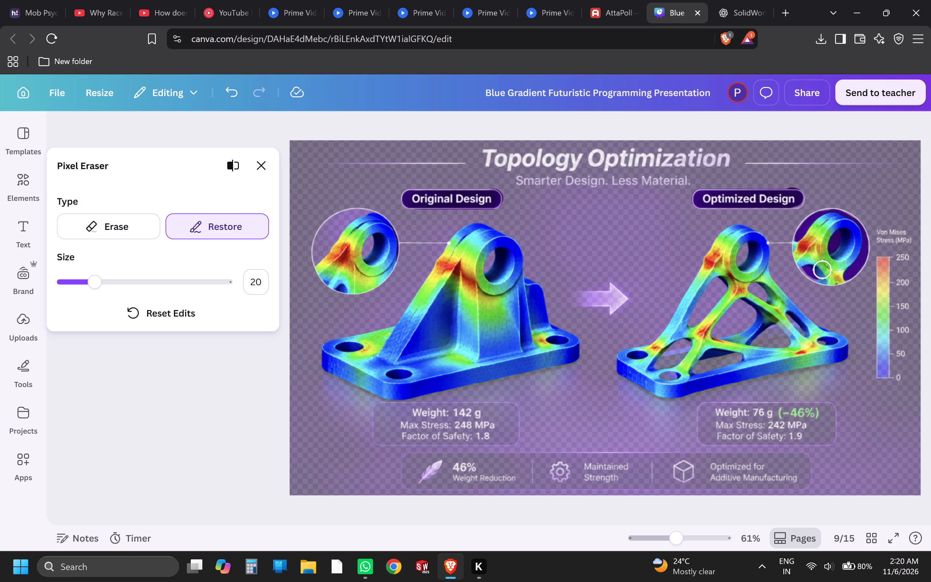
pyautogui.moveTo(822, 270); pyautogui.dragTo(810, 263)
# Restore the area inside the optimized bracket's top ring hole.
pyautogui.moveTo(746, 248); pyautogui.dragTo(738, 265)
pyautogui.click(738, 265)
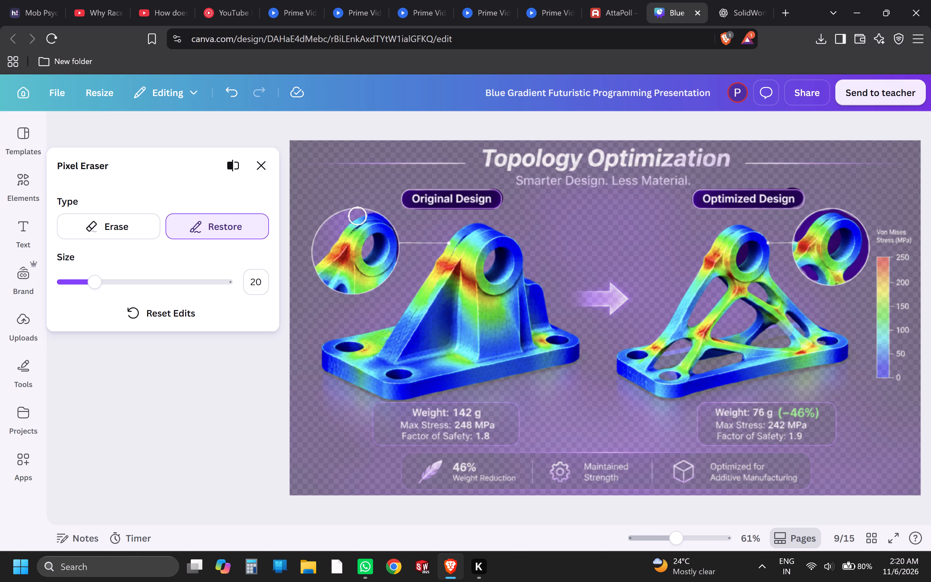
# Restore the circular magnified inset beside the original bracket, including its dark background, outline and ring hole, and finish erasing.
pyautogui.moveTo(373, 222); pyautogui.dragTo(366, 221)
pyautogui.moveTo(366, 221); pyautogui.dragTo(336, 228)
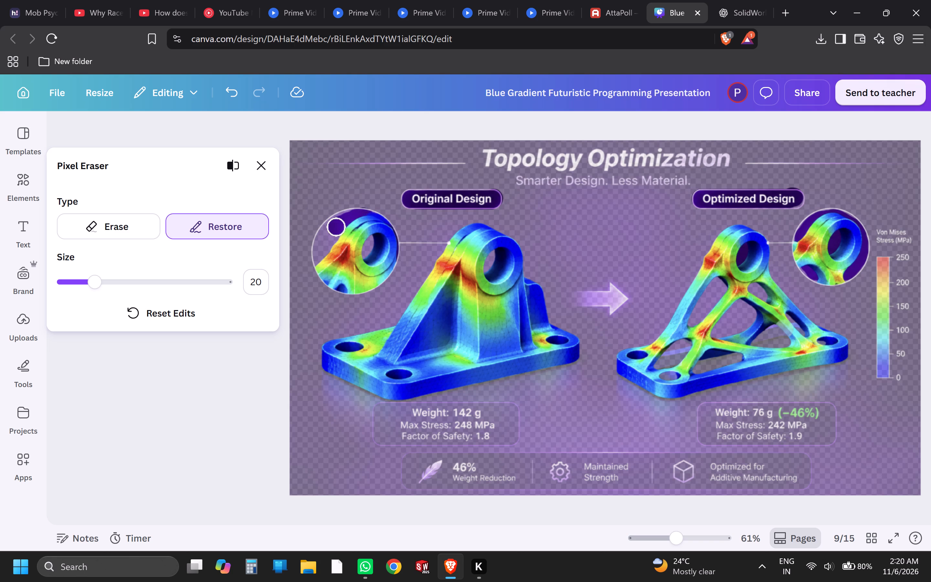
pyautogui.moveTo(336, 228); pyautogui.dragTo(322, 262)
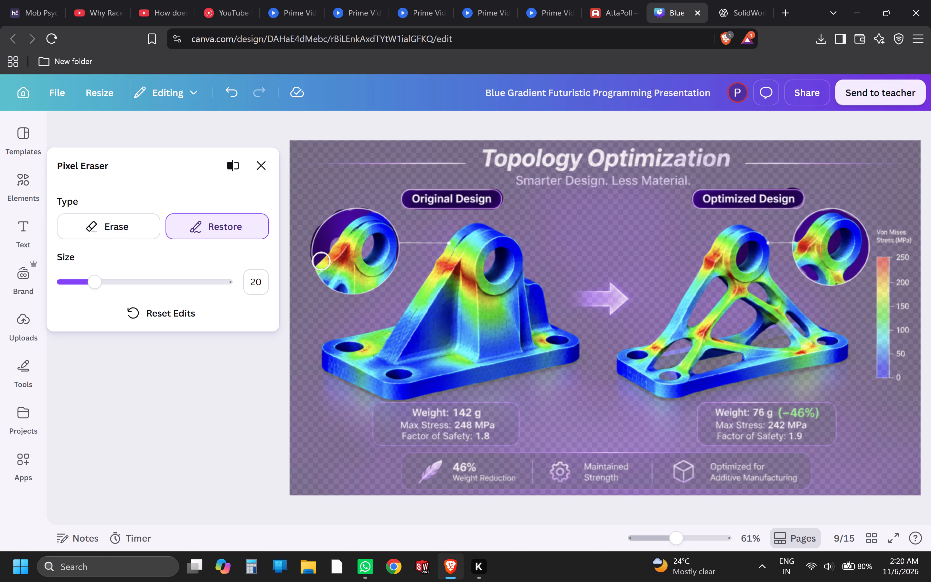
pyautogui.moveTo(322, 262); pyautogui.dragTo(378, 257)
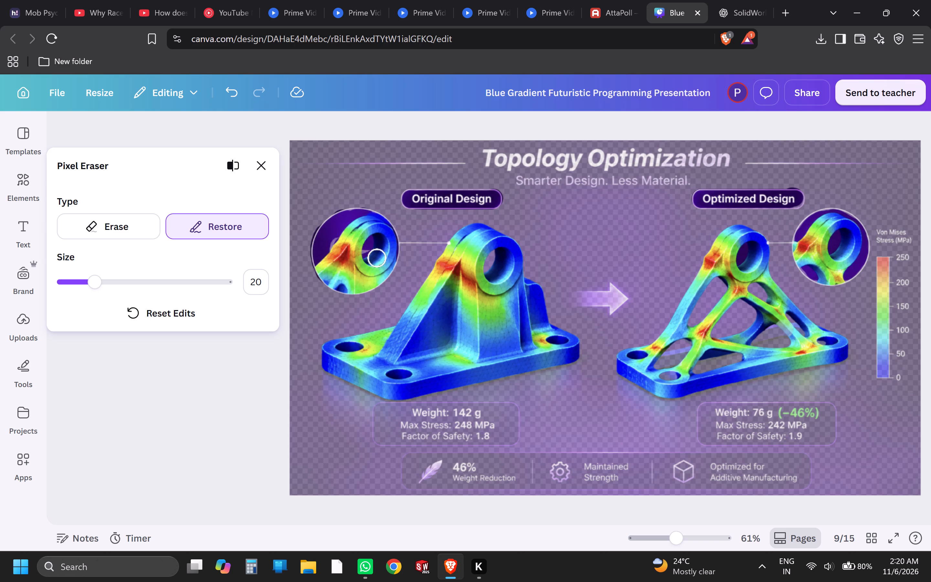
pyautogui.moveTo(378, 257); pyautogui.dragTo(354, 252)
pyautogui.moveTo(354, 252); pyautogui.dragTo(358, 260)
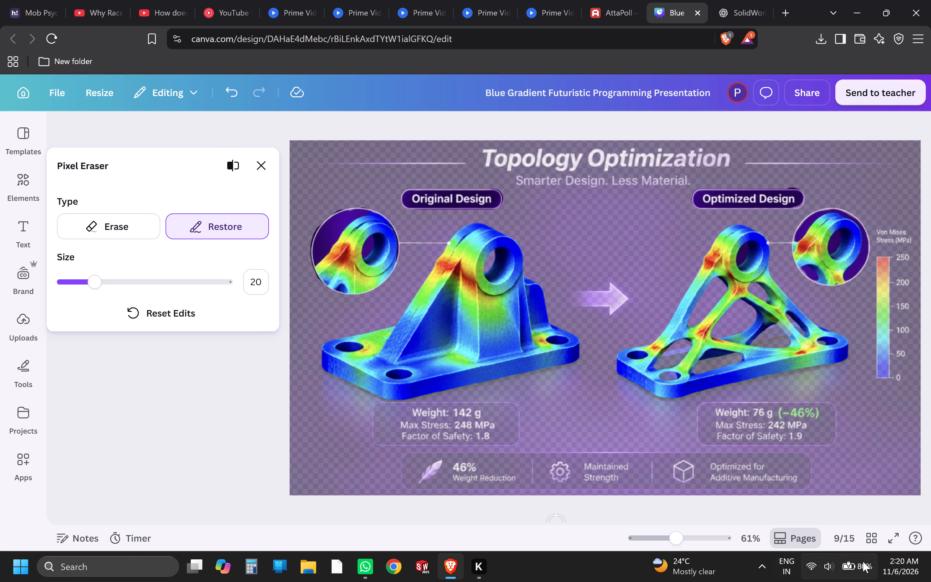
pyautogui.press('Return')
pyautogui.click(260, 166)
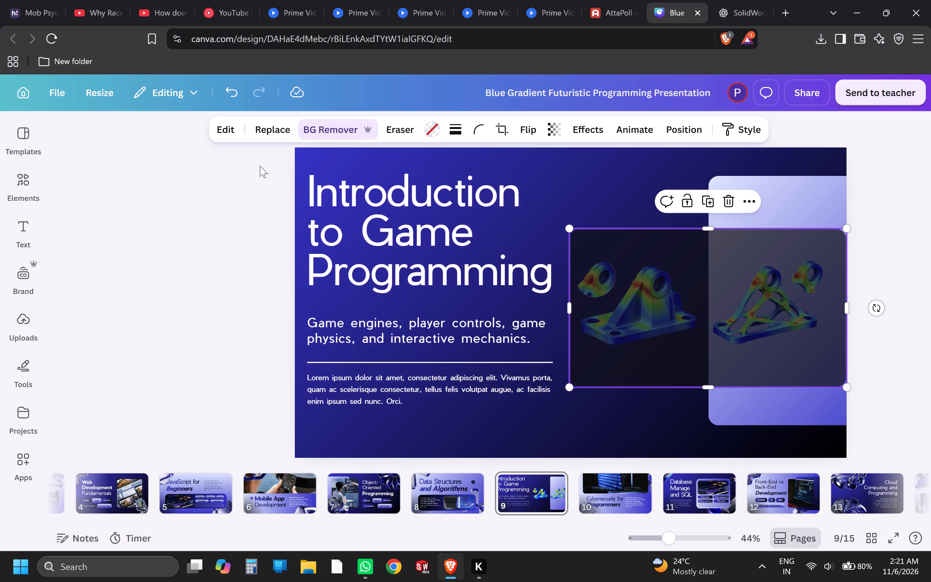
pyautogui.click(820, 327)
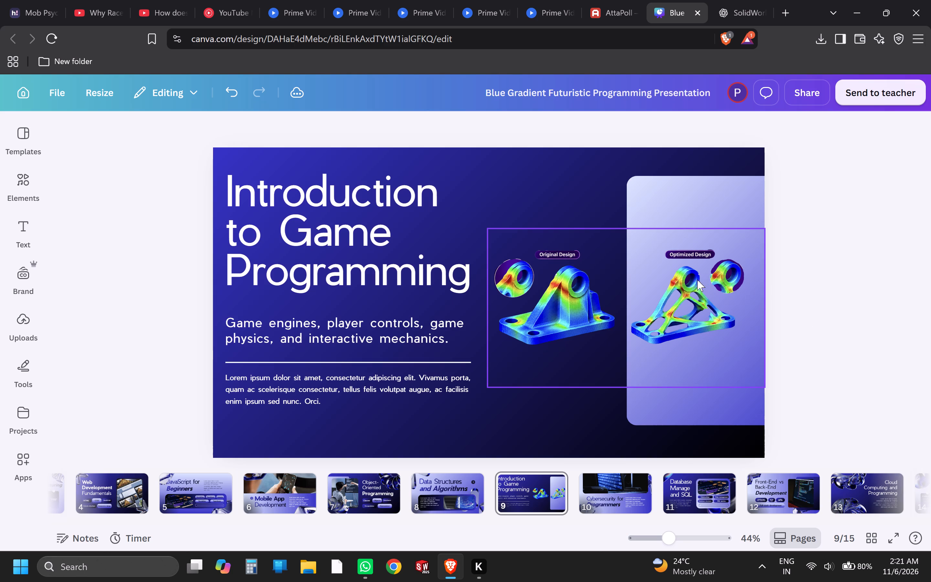
# Undo the pixel restorations and the background removal on the Topology Optimization image.
pyautogui.scroll(-1, 697, 273)
pyautogui.scroll(1, 670, 274)
pyautogui.keyDown('ctrl'); pyautogui.scroll(3, 680, 278); pyautogui.keyUp('ctrl')
pyautogui.keyDown('ctrl'); pyautogui.scroll(-2, 748, 252); pyautogui.keyUp('ctrl')
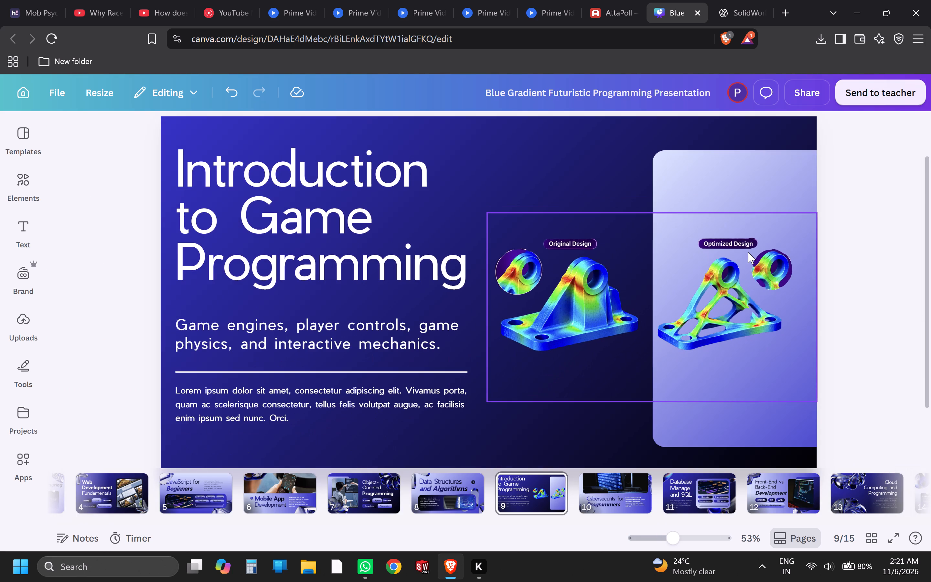
pyautogui.hotkey('ctrl', 'z')
pyautogui.click(849, 277)
pyautogui.scroll(2, 713, 300)
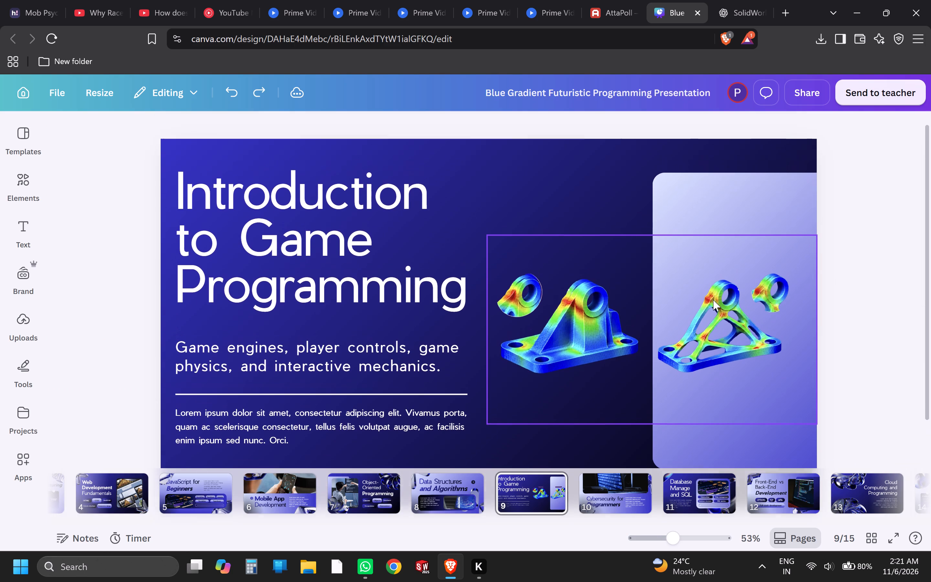
pyautogui.scroll(-2, 713, 300)
pyautogui.hotkey('ctrl', 'z')
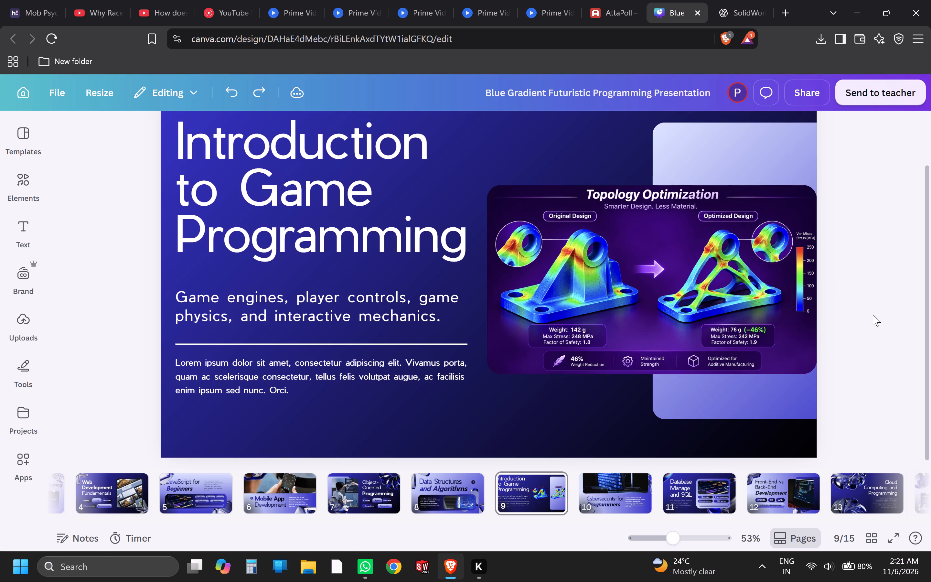
pyautogui.click(873, 315)
pyautogui.scroll(1, 753, 305)
pyautogui.scroll(-1, 753, 305)
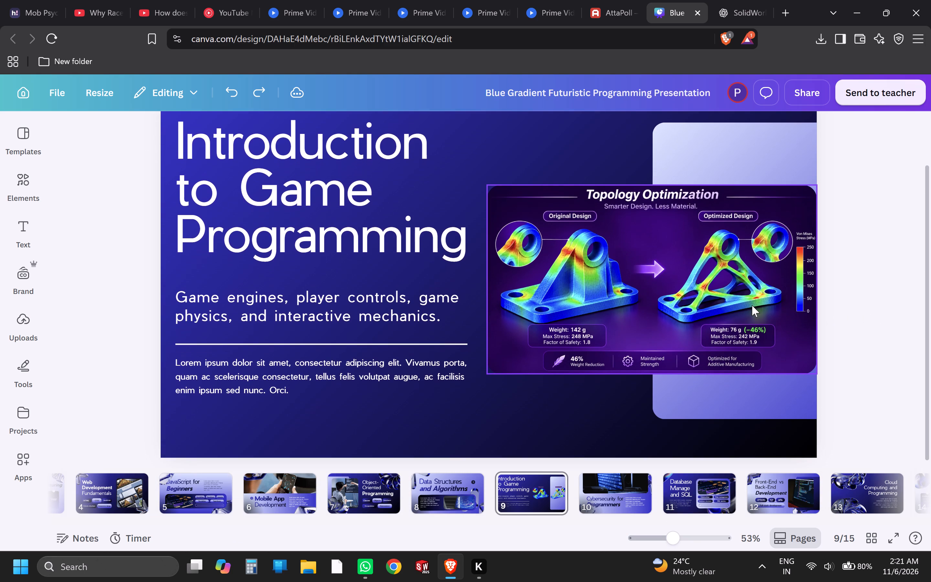
# Crop the sides of the Topology Optimization image and shift it away from the title text, slightly past the slide's right edge.
pyautogui.click(773, 287)
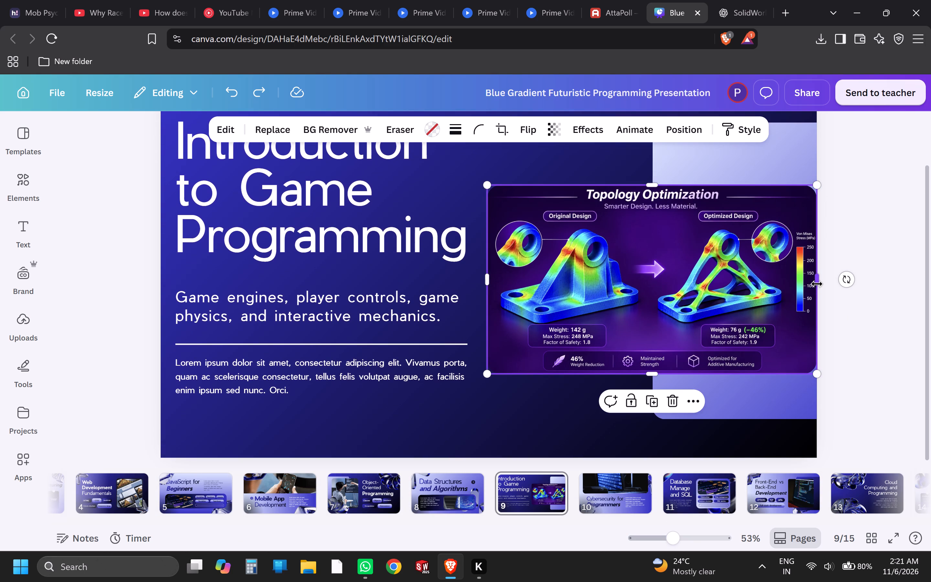
pyautogui.moveTo(817, 284); pyautogui.dragTo(777, 286)
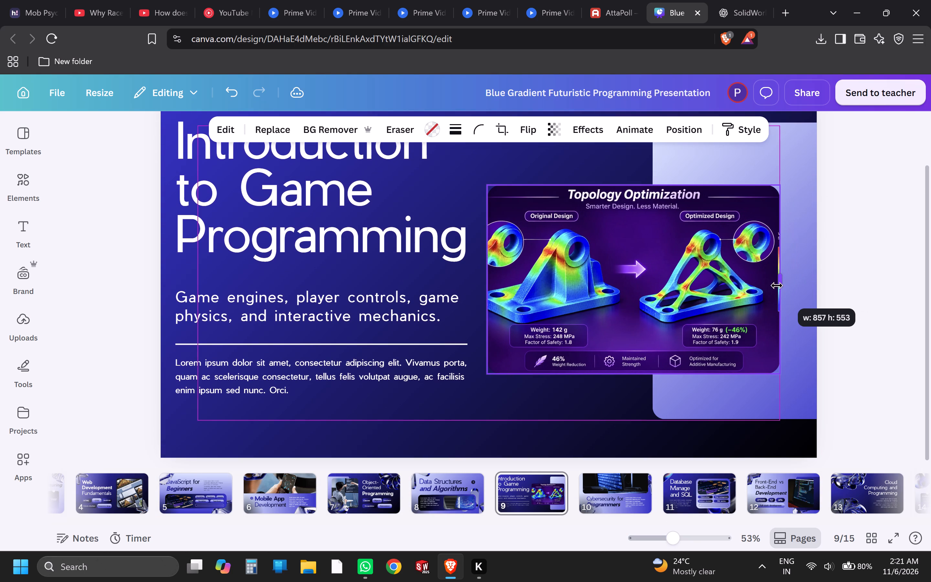
pyautogui.moveTo(777, 286); pyautogui.dragTo(776, 286)
pyautogui.moveTo(485, 286); pyautogui.dragTo(476, 286)
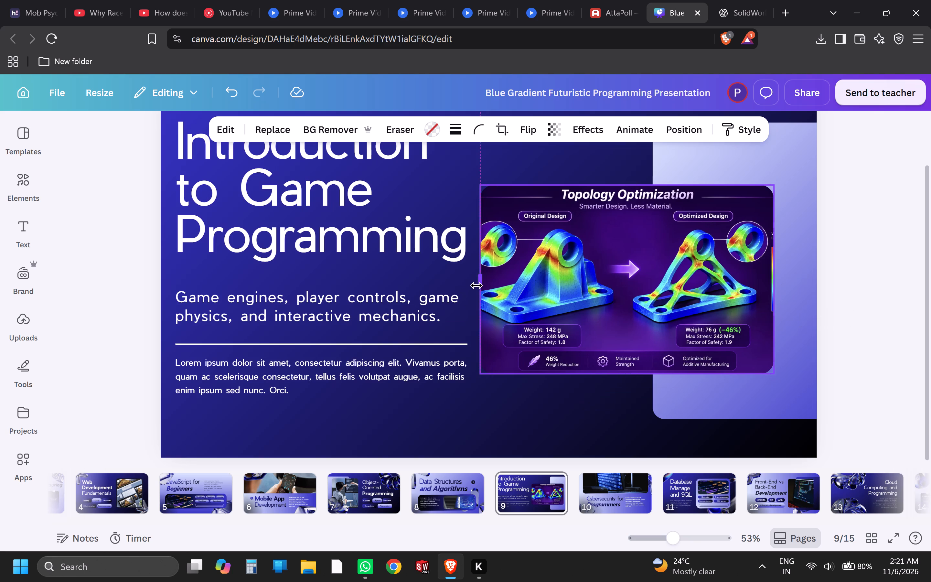
pyautogui.moveTo(476, 286); pyautogui.dragTo(459, 286)
pyautogui.moveTo(552, 280); pyautogui.dragTo(607, 281)
pyautogui.moveTo(515, 284); pyautogui.dragTo(472, 280)
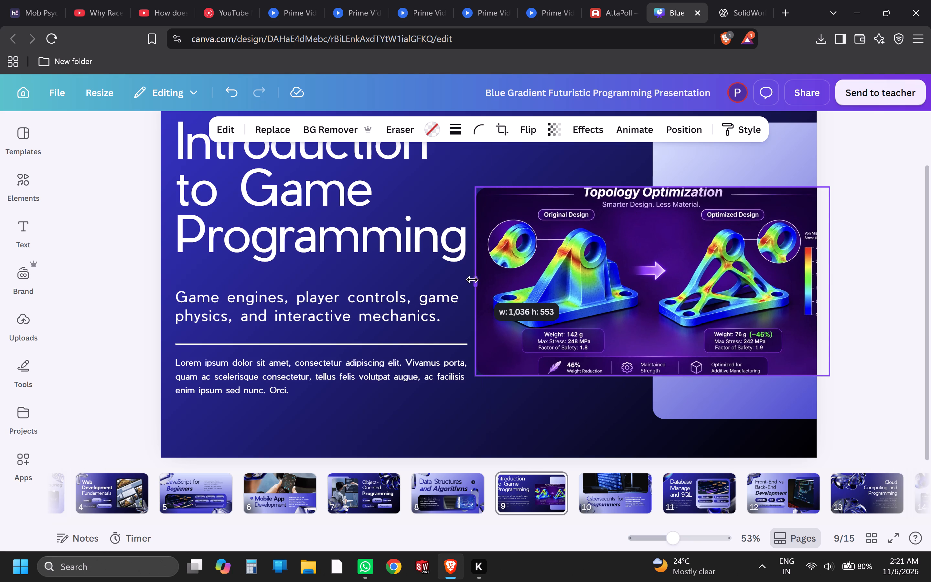
pyautogui.moveTo(472, 280); pyautogui.dragTo(488, 281)
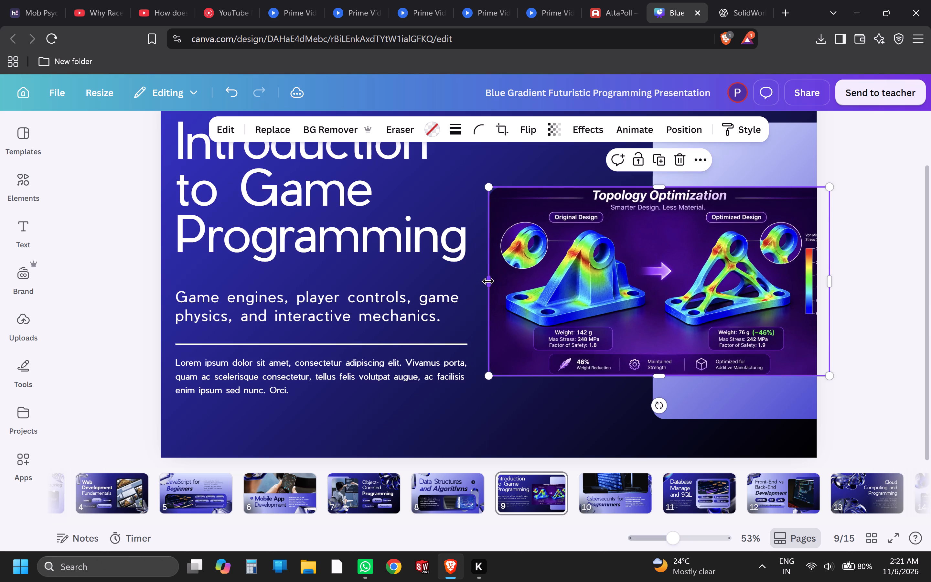
pyautogui.moveTo(671, 311); pyautogui.dragTo(680, 311)
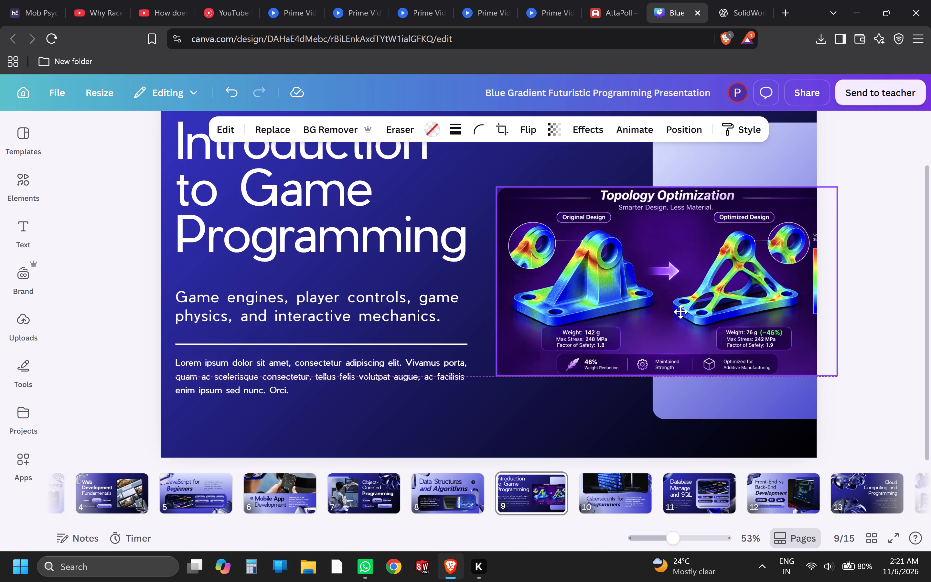
pyautogui.moveTo(680, 311); pyautogui.dragTo(683, 311)
pyautogui.click(883, 318)
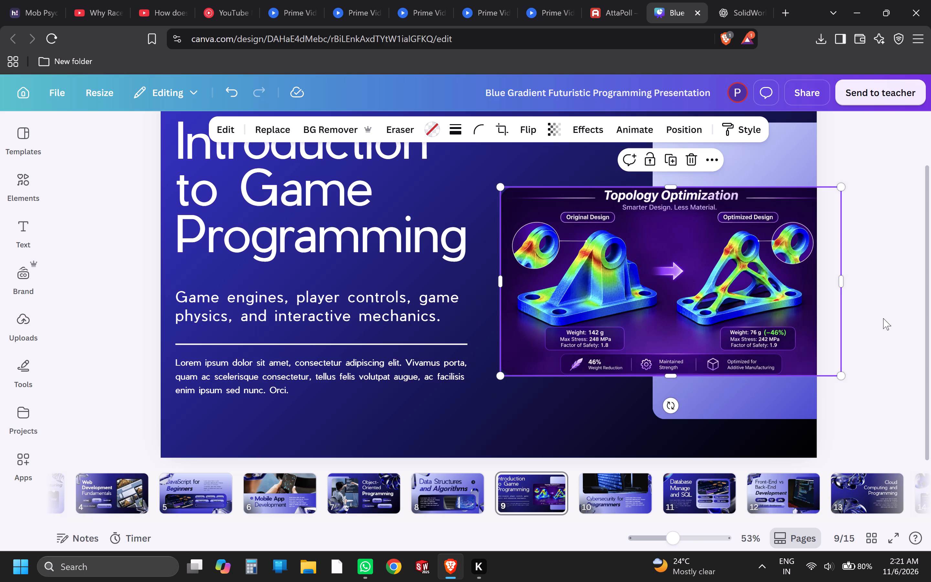
pyautogui.click(843, 369)
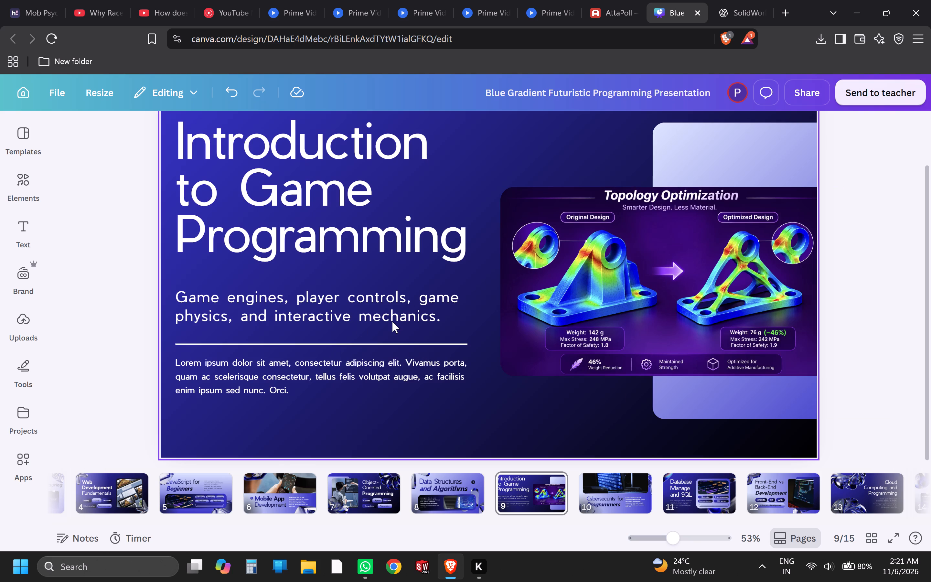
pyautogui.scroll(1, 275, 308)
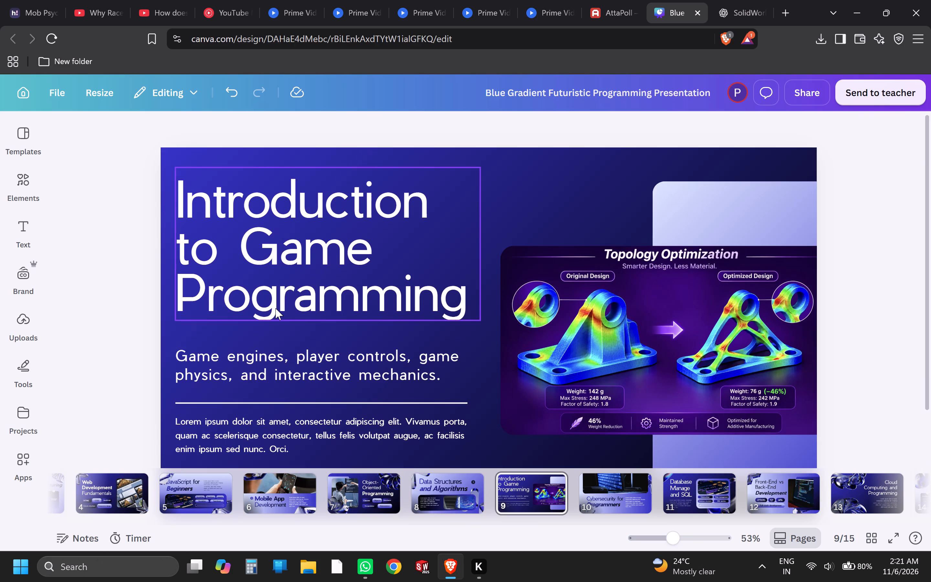